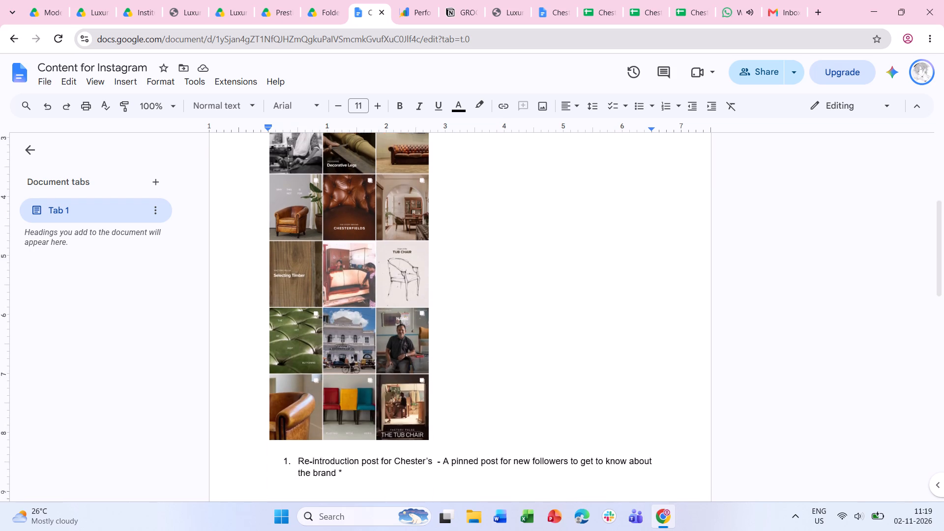
Review the Instagram content plan, covering the feed layout images, the numbered post ideas and the additional content notes.
{"action": "scroll", "coordinate": [536, 337], "scroll_direction": "up", "scroll_amount": 1}
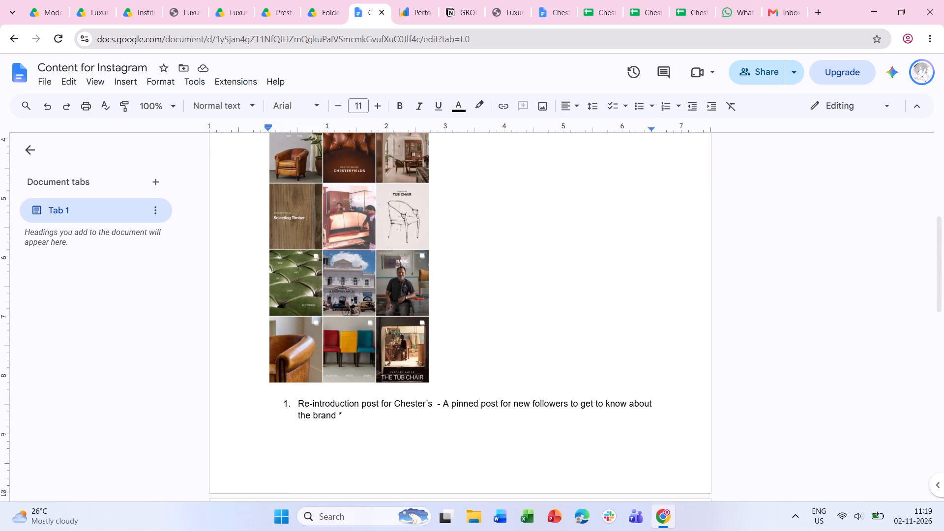
{"action": "scroll", "coordinate": [536, 337], "scroll_direction": "down", "scroll_amount": 7}
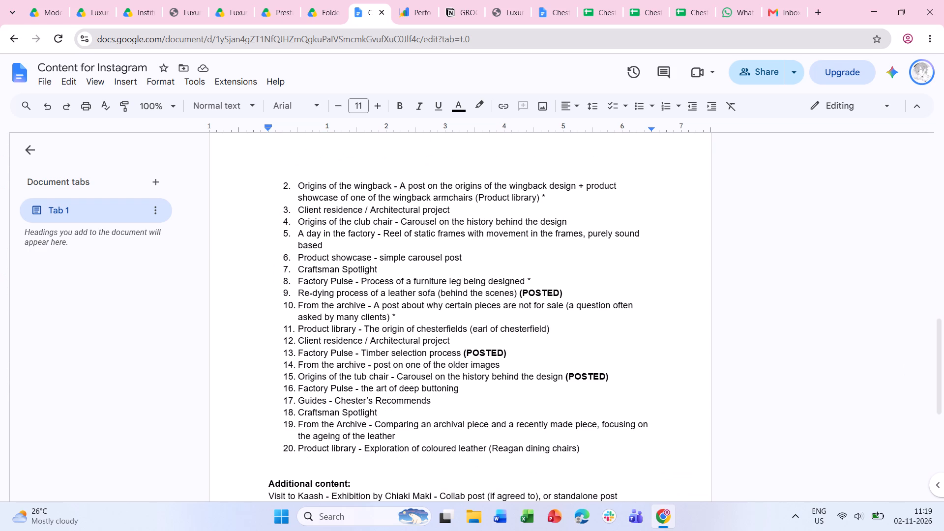
{"action": "scroll", "coordinate": [536, 337], "scroll_direction": "up", "scroll_amount": 1}
{"action": "scroll", "coordinate": [536, 337], "scroll_direction": "down", "scroll_amount": 1}
{"action": "scroll", "coordinate": [672, 334], "scroll_direction": "down", "scroll_amount": 3}
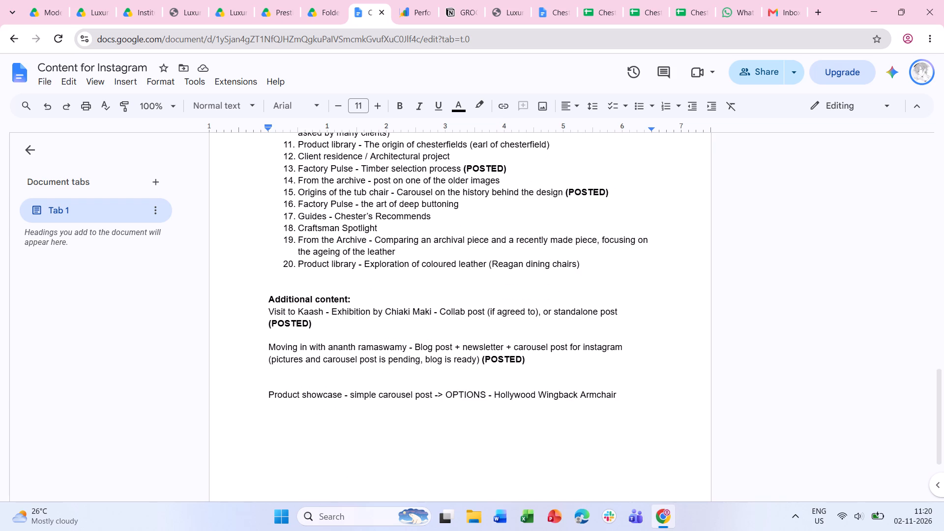
{"action": "scroll", "coordinate": [672, 334], "scroll_direction": "down", "scroll_amount": 2}
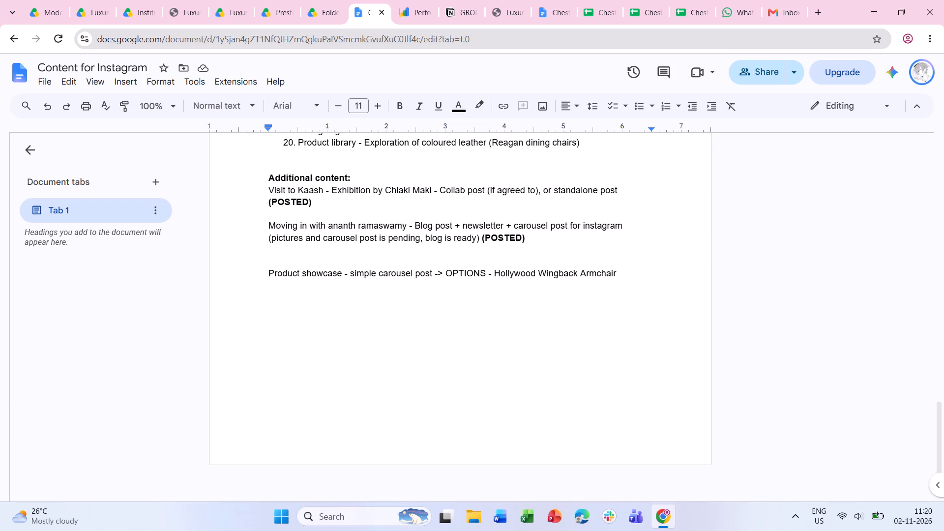
{"action": "scroll", "coordinate": [672, 334], "scroll_direction": "up", "scroll_amount": 4}
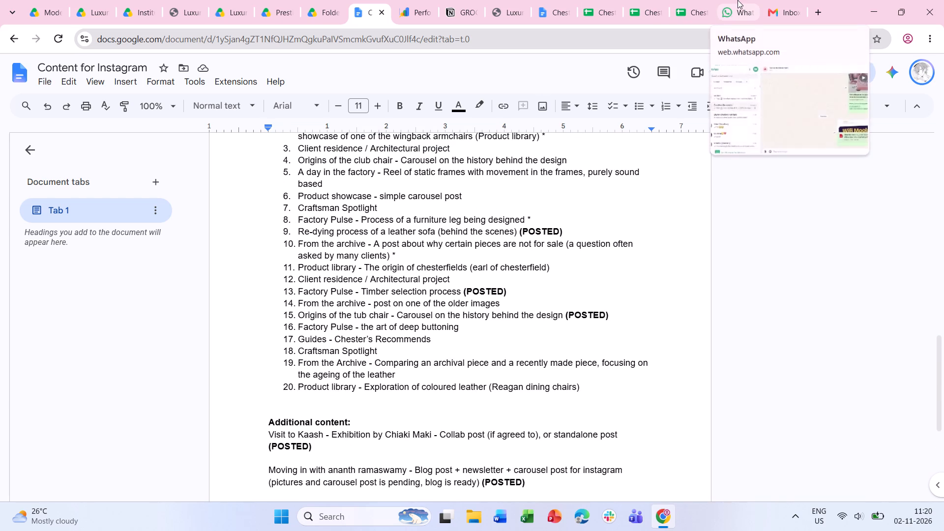
Open a File Explorer window to browse the computer's files.
{"action": "left_click", "coordinate": [481, 511]}
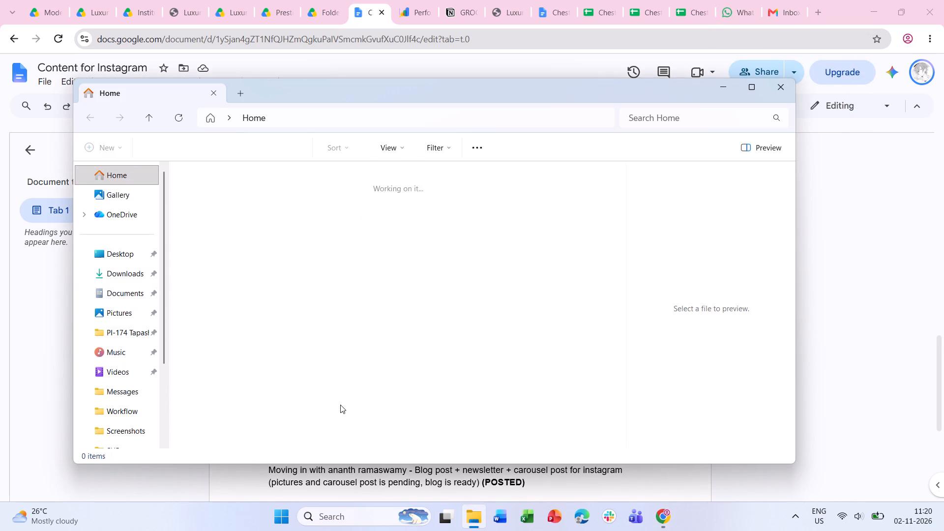
Browse the Downloads folder and preview the series of woodturning photos starting with DSC_7421.
{"action": "left_click", "coordinate": [116, 267]}
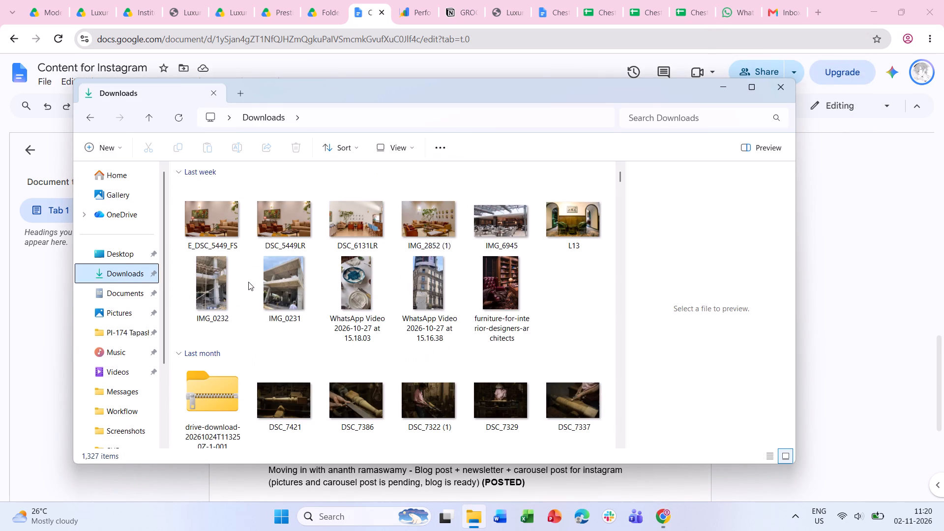
{"action": "scroll", "coordinate": [576, 312], "scroll_direction": "down", "scroll_amount": 2}
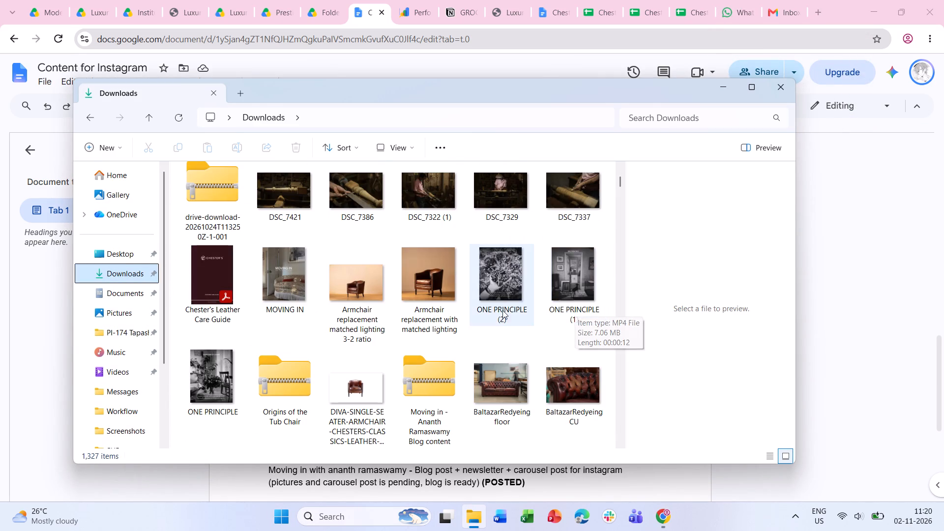
{"action": "scroll", "coordinate": [496, 314], "scroll_direction": "down", "scroll_amount": 1}
{"action": "scroll", "coordinate": [573, 310], "scroll_direction": "down", "scroll_amount": 1}
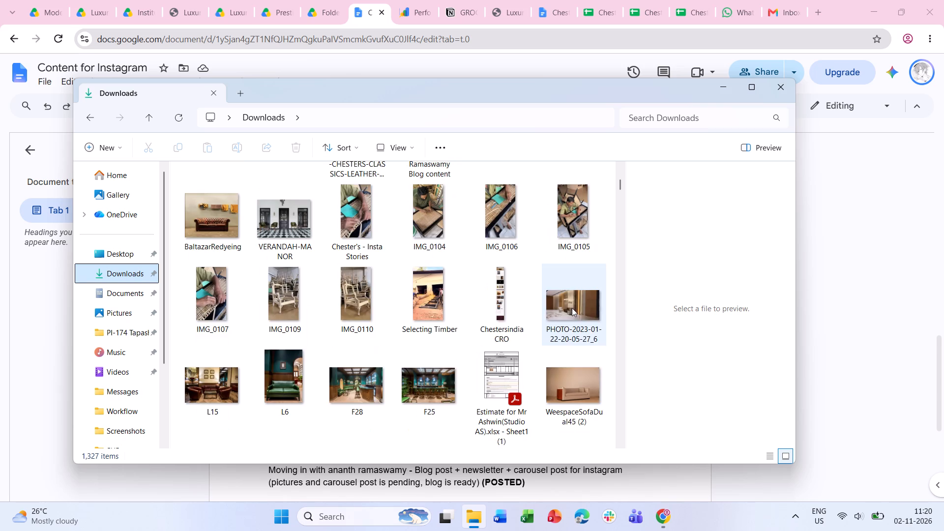
{"action": "scroll", "coordinate": [567, 304], "scroll_direction": "up", "scroll_amount": 5}
{"action": "scroll", "coordinate": [566, 291], "scroll_direction": "down", "scroll_amount": 1}
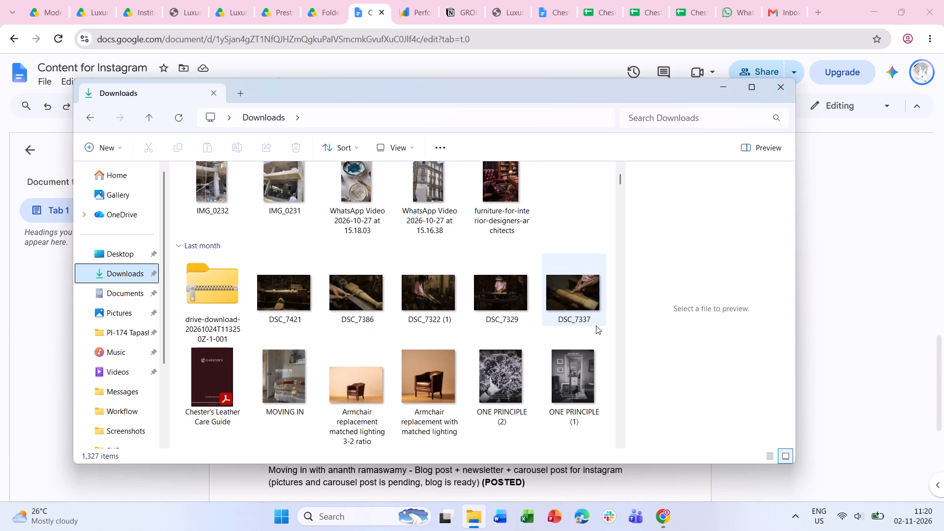
{"action": "scroll", "coordinate": [607, 321], "scroll_direction": "up", "scroll_amount": 1}
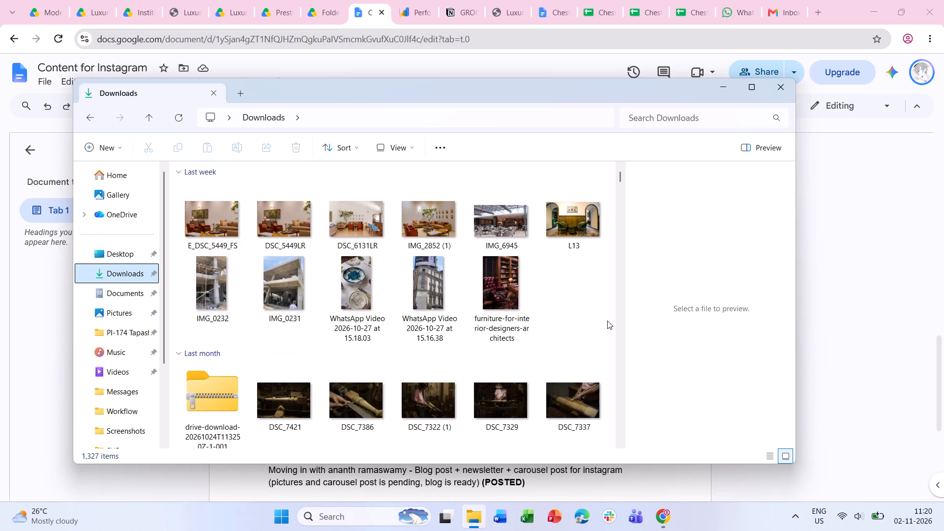
{"action": "scroll", "coordinate": [606, 320], "scroll_direction": "down", "scroll_amount": 1}
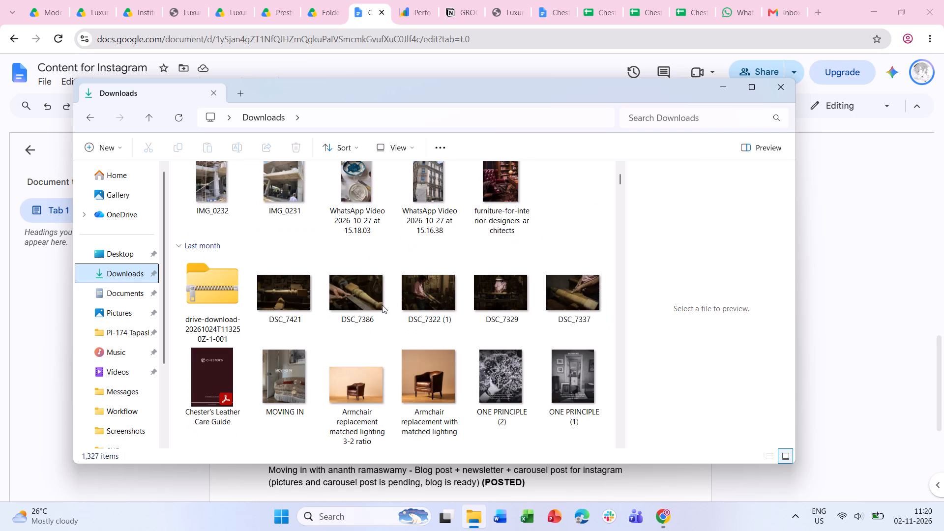
{"action": "double_click", "coordinate": [286, 304]}
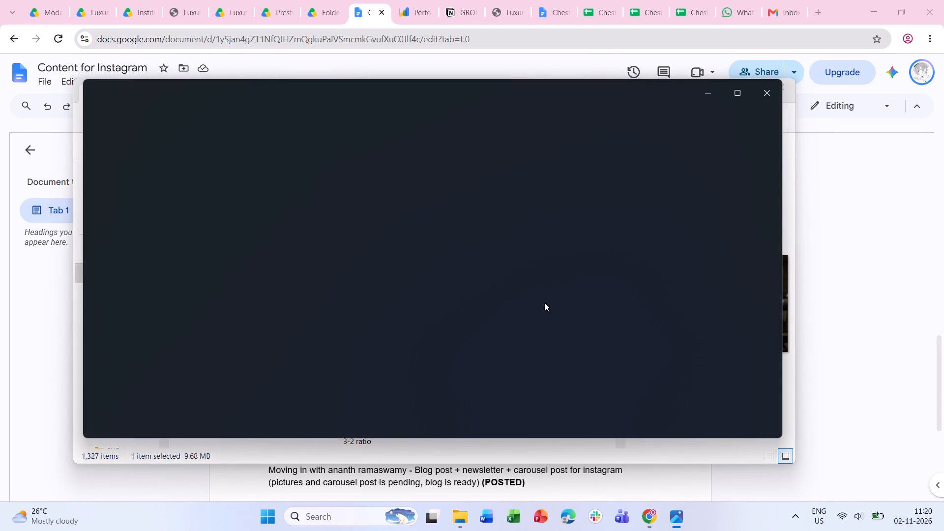
{"action": "left_click", "coordinate": [771, 264]}
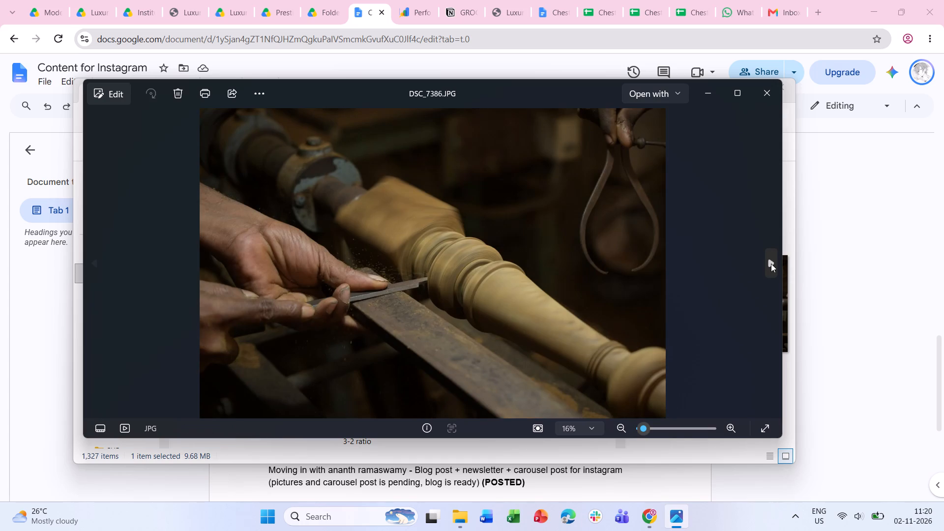
{"action": "left_click", "coordinate": [771, 264]}
{"action": "left_click", "coordinate": [771, 264]}
{"action": "left_click", "coordinate": [771, 264]}
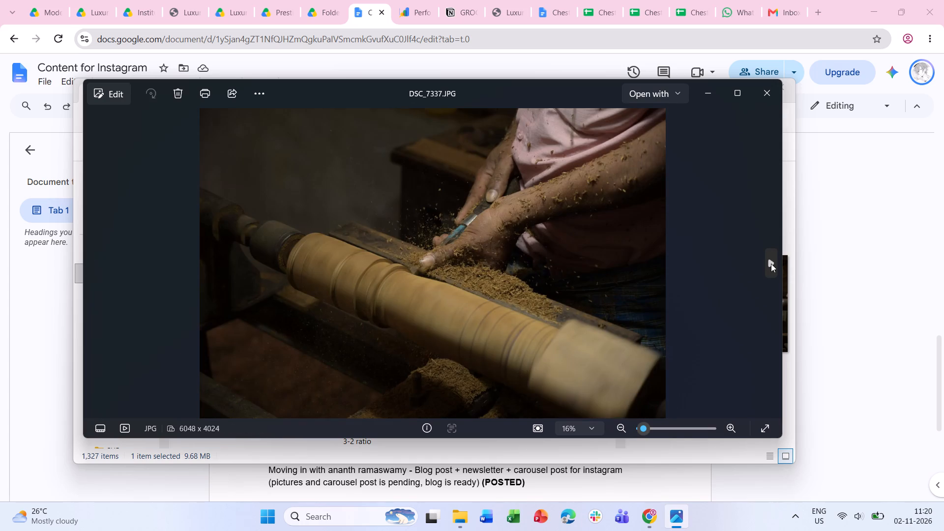
{"action": "left_click", "coordinate": [771, 264]}
{"action": "left_click", "coordinate": [769, 92]}
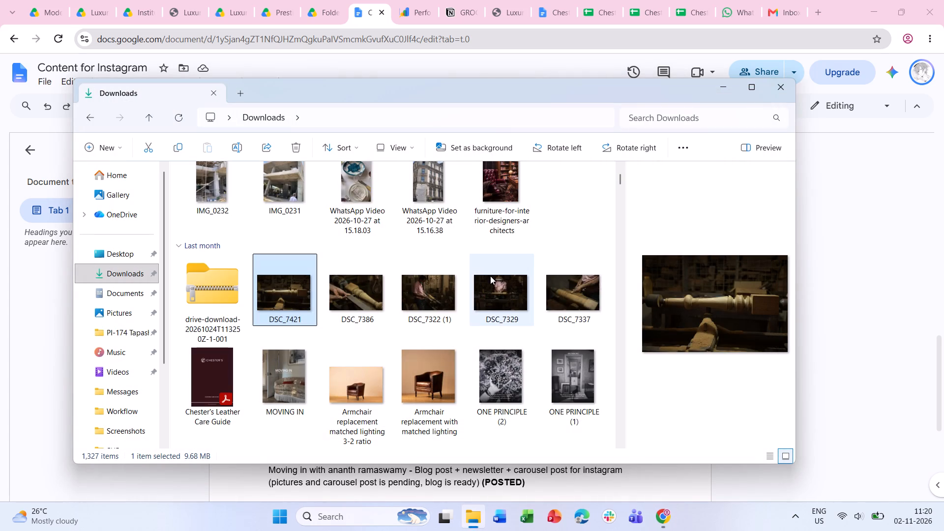
Look over last month's files in the Downloads folder, and return to the Instagram content document.
{"action": "scroll", "coordinate": [503, 303], "scroll_direction": "down", "scroll_amount": 1}
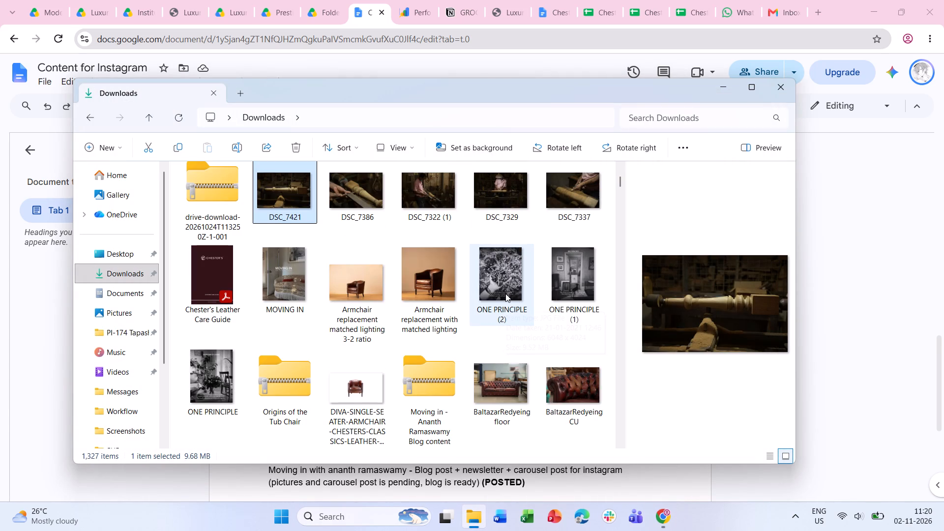
{"action": "scroll", "coordinate": [505, 294], "scroll_direction": "up", "scroll_amount": 3}
{"action": "left_click", "coordinate": [825, 208]}
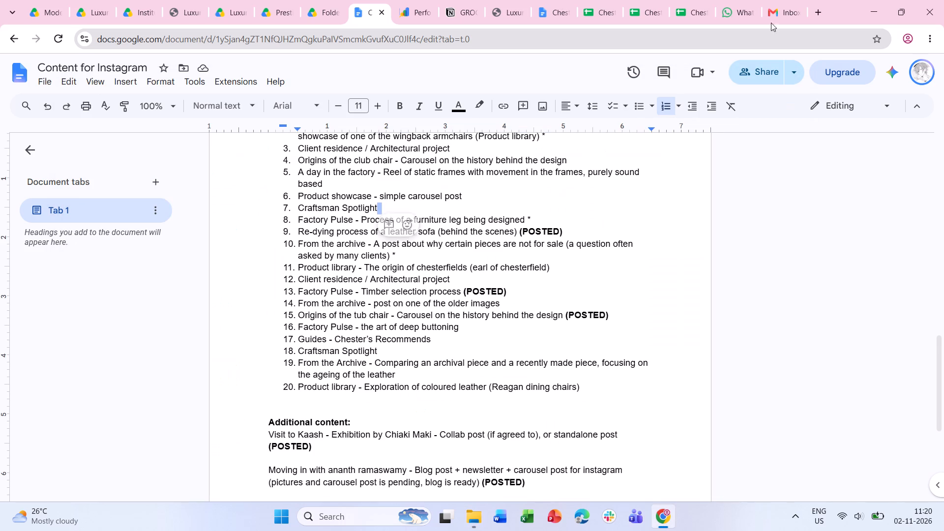
Open the Canva home page in a new browser tab.
{"action": "left_click", "coordinate": [819, 10]}
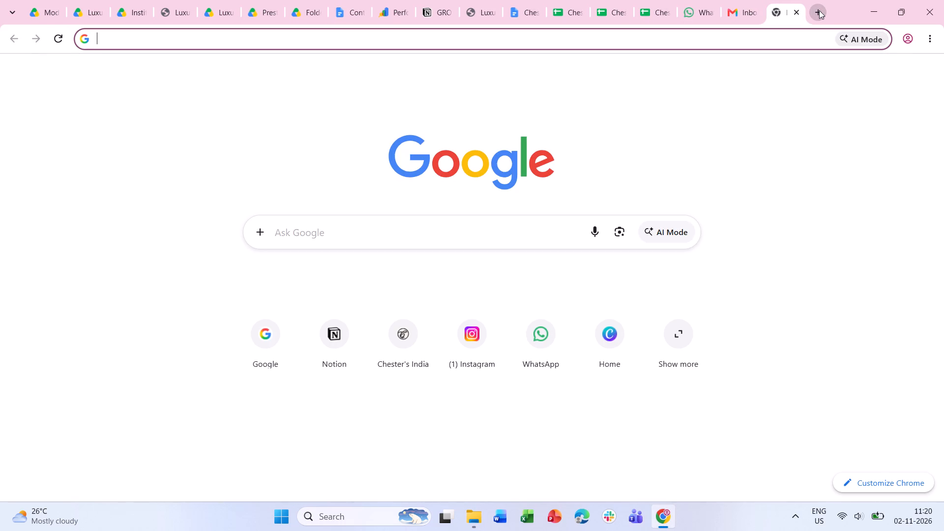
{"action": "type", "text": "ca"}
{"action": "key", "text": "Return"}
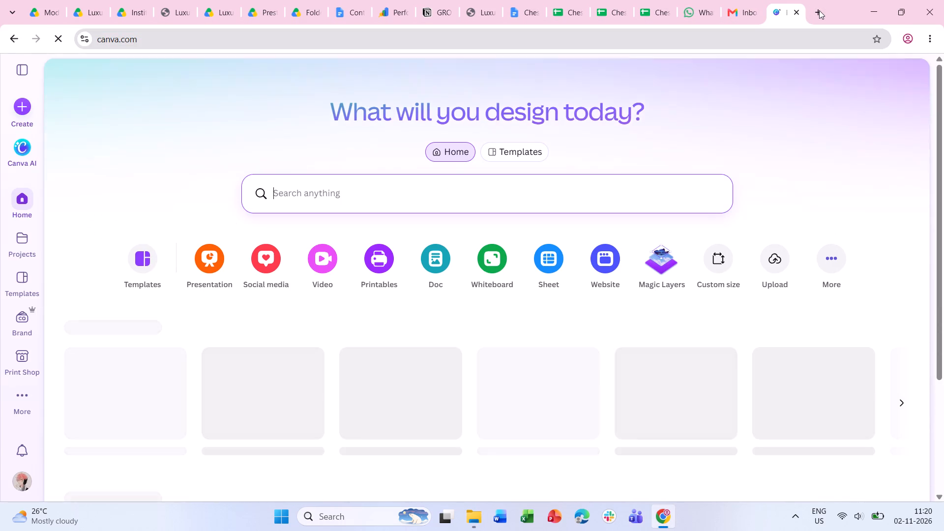
Open the recent Hollywood Armchair design and view its pages 3 and 4.
{"action": "scroll", "coordinate": [912, 226], "scroll_direction": "down", "scroll_amount": 2}
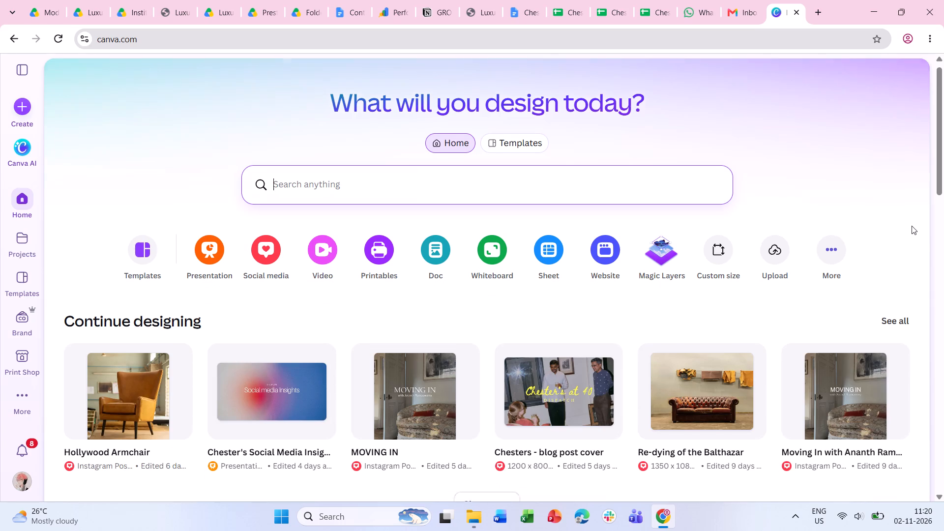
{"action": "left_click", "coordinate": [128, 301]}
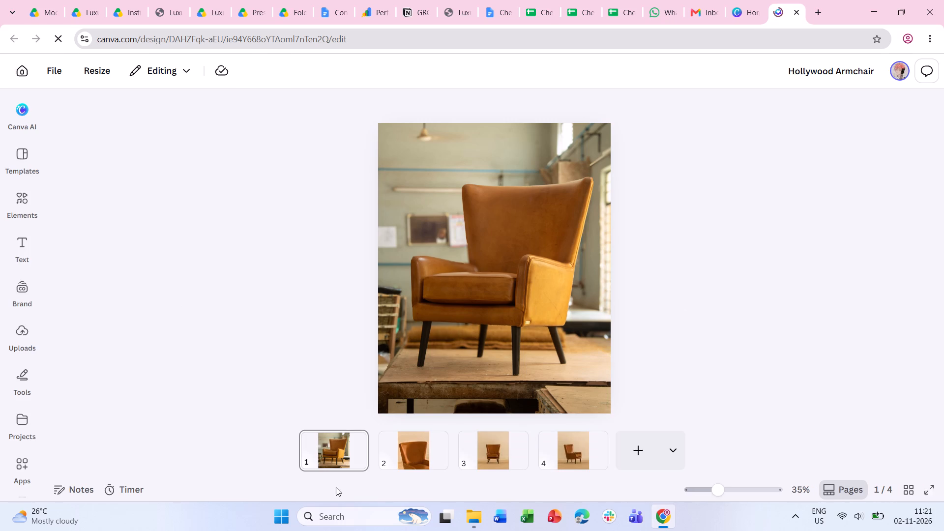
{"action": "left_click", "coordinate": [494, 466]}
{"action": "left_click", "coordinate": [575, 461]}
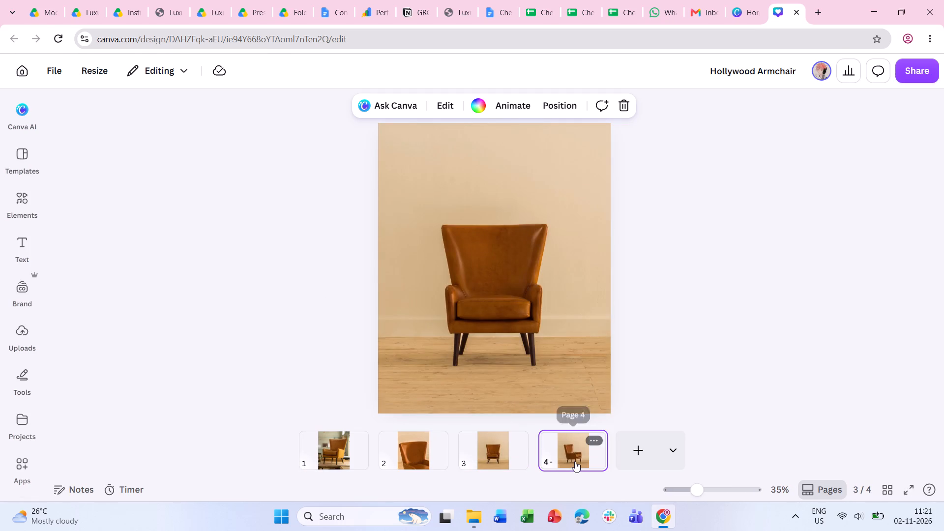
Download all pages of the Hollywood Armchair design as PNG.
{"action": "left_click", "coordinate": [339, 453]}
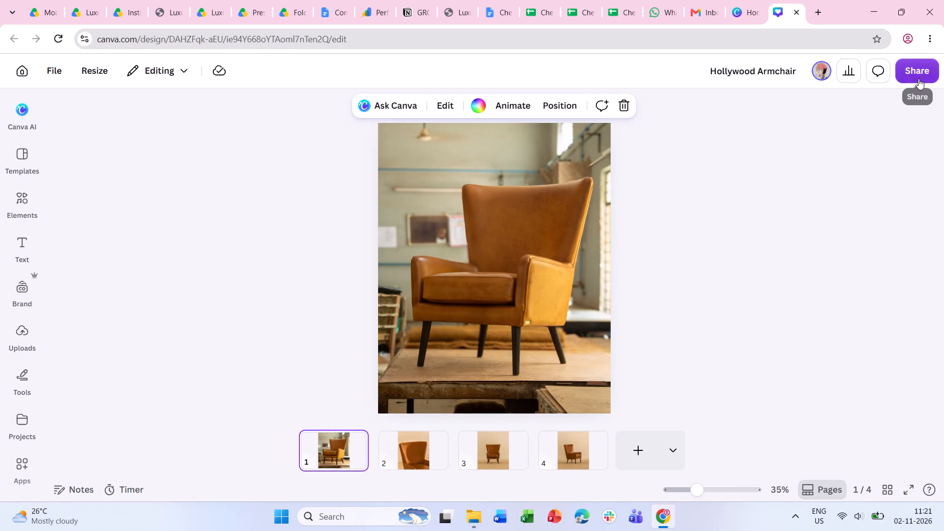
{"action": "left_click", "coordinate": [918, 79]}
{"action": "left_click", "coordinate": [722, 359]}
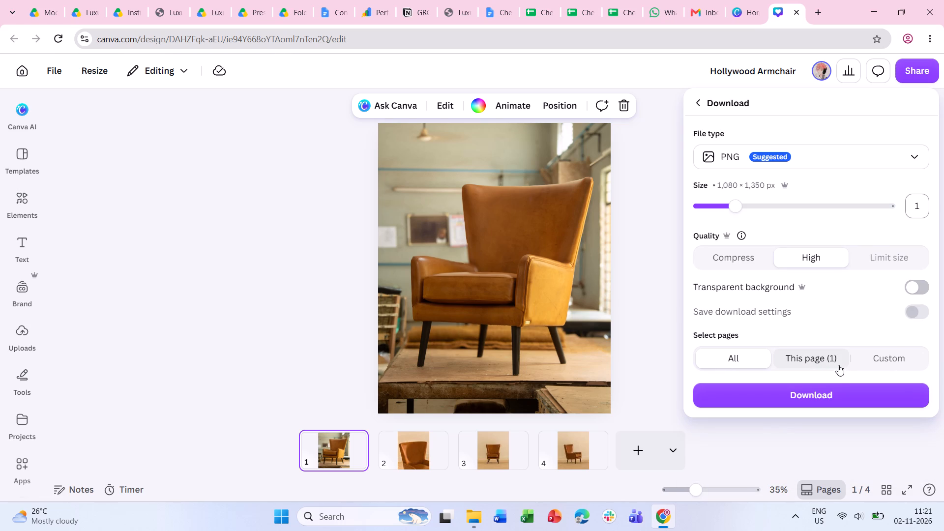
{"action": "left_click", "coordinate": [816, 396]}
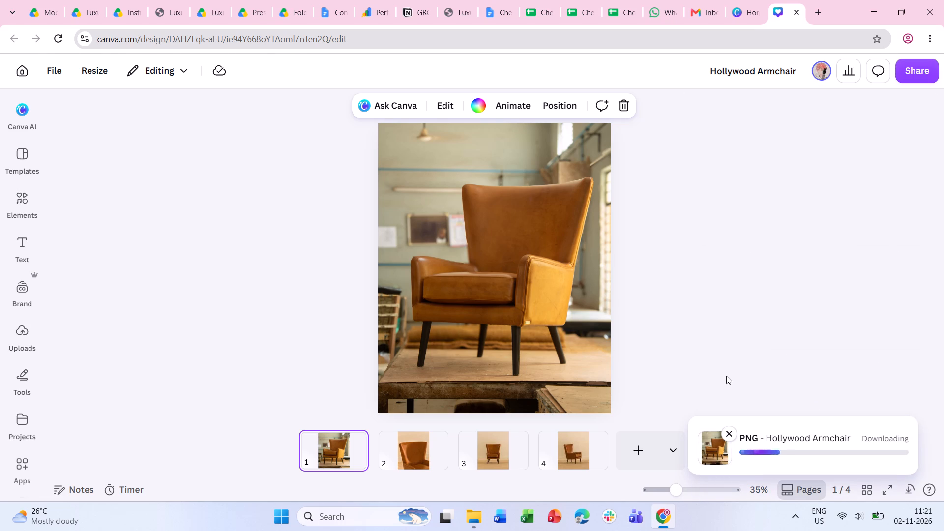
{"action": "left_click", "coordinate": [729, 432]}
Show the Hollywood Armchair pages as a grid and capture a screenshot of the four page thumbnails.
{"action": "left_click", "coordinate": [880, 486]}
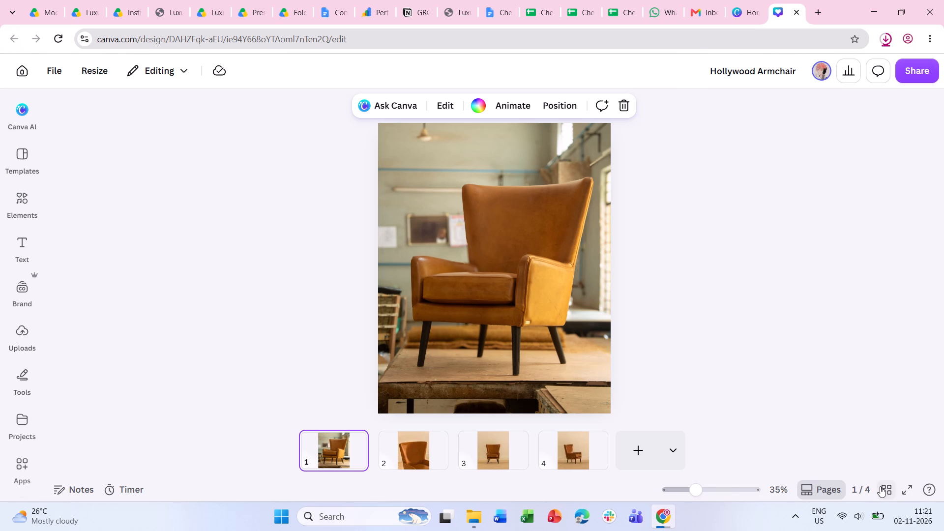
{"action": "left_click", "coordinate": [614, 377]}
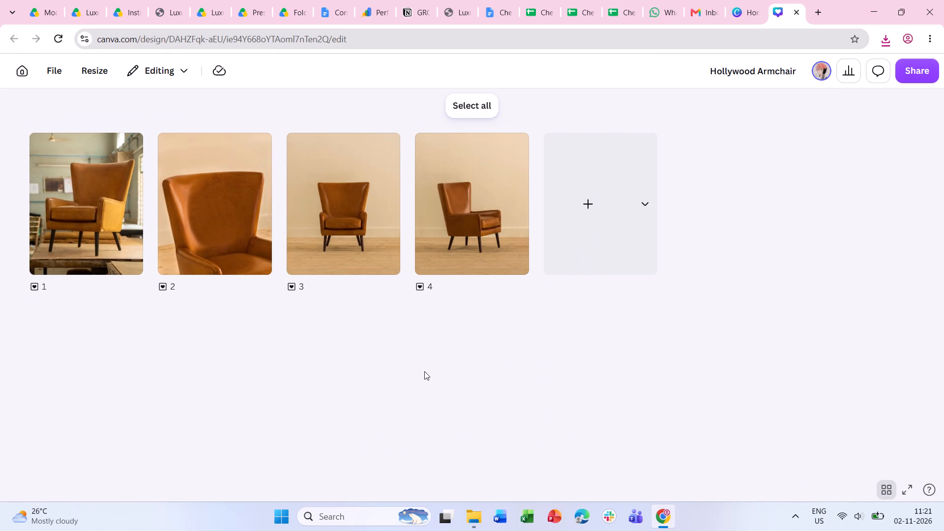
{"action": "key", "text": "Print"}
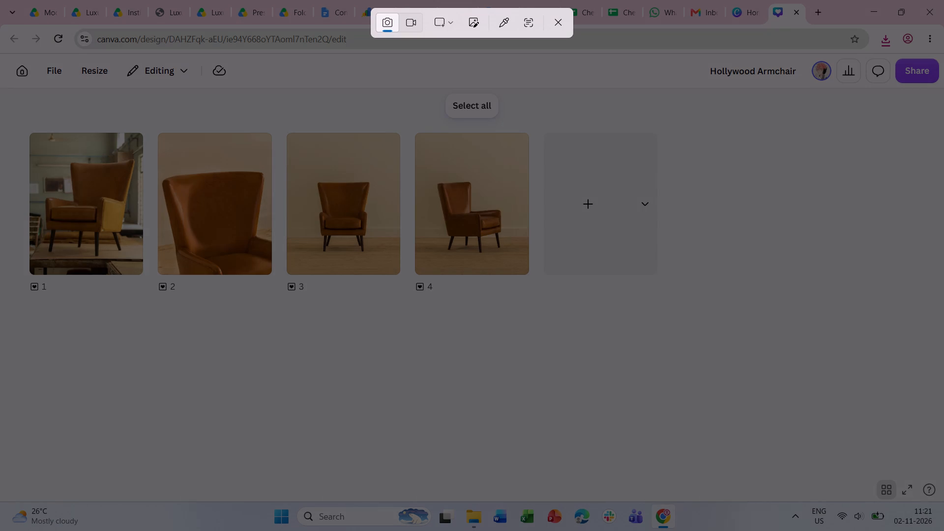
{"action": "left_click_drag", "start_coordinate": [28, 128], "coordinate": [538, 279]}
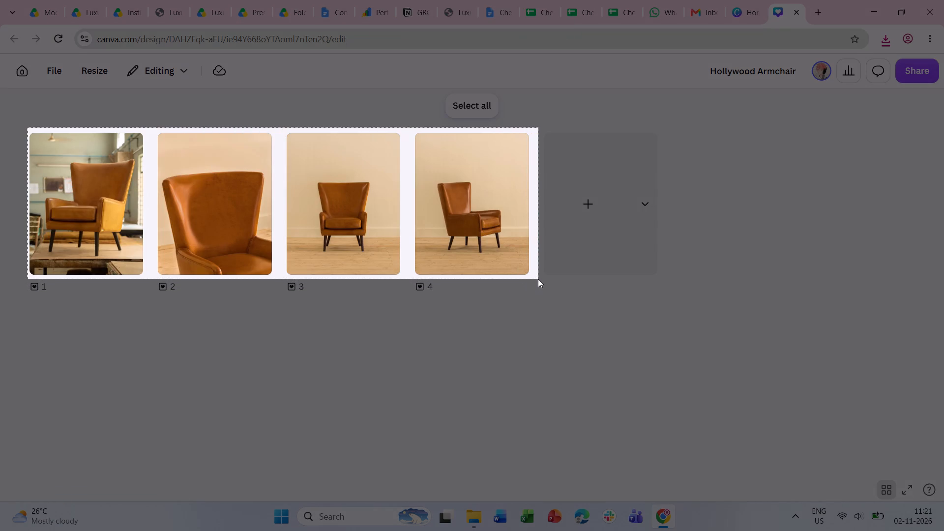
{"action": "left_click_drag", "start_coordinate": [538, 279], "coordinate": [537, 279]}
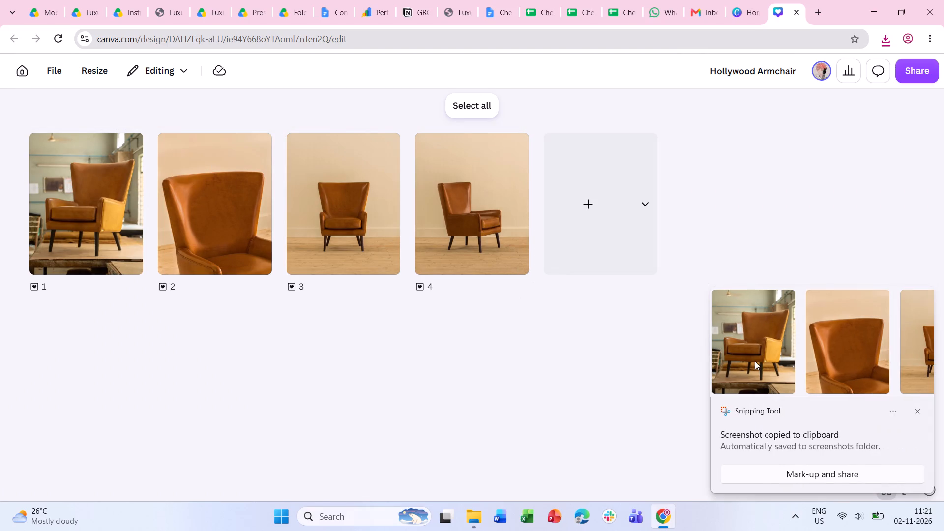
{"action": "left_click", "coordinate": [918, 410]}
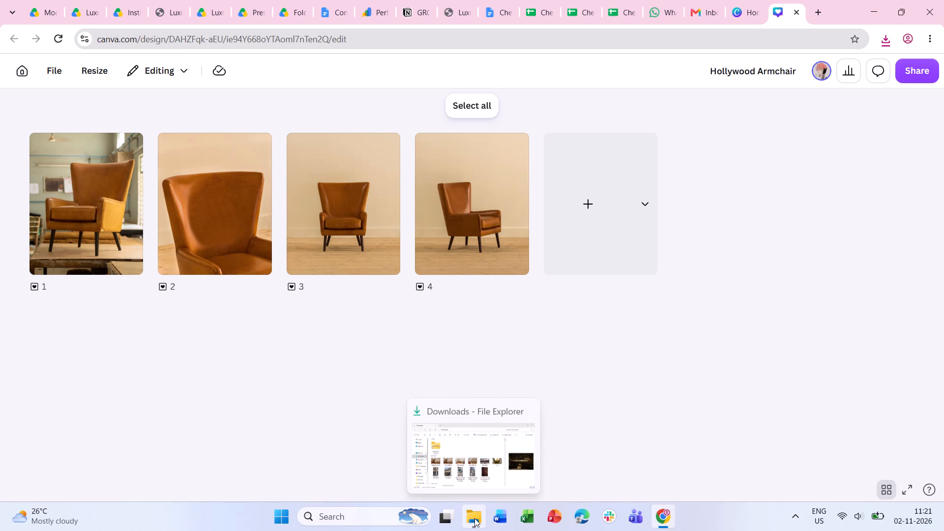
Go to the Canva home page and check the woodturning photos in the Downloads folder before returning to the design options.
{"action": "left_click", "coordinate": [666, 393]}
{"action": "left_click", "coordinate": [742, 16]}
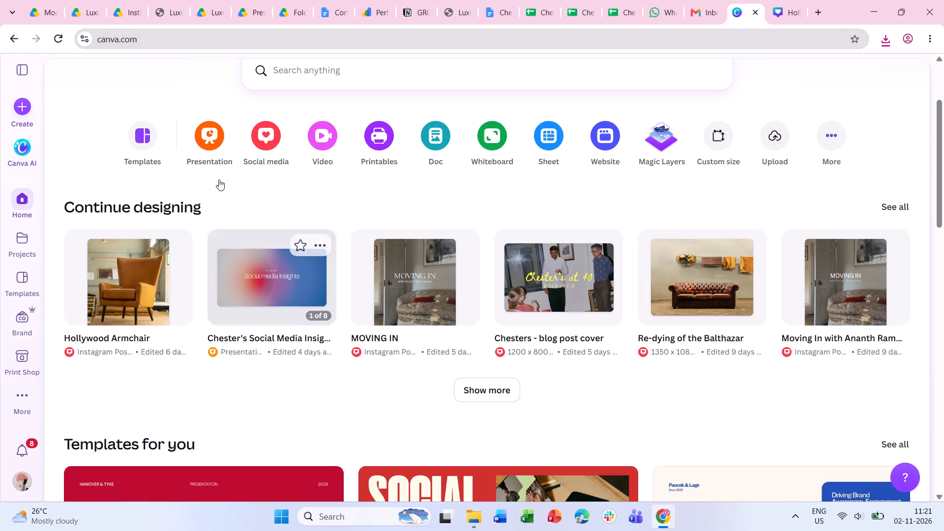
{"action": "left_click", "coordinate": [484, 520]}
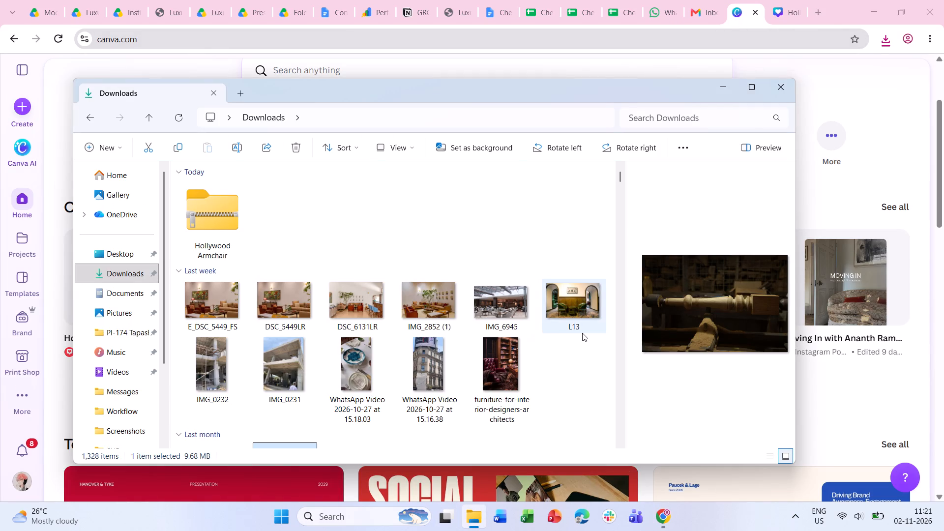
{"action": "scroll", "coordinate": [582, 333], "scroll_direction": "down", "scroll_amount": 1}
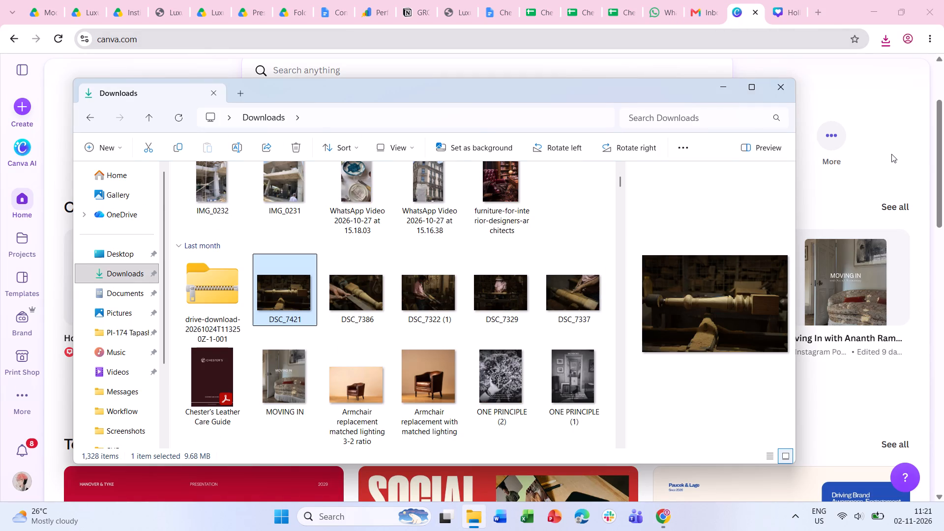
{"action": "left_click", "coordinate": [890, 154]}
{"action": "scroll", "coordinate": [647, 211], "scroll_direction": "up", "scroll_amount": 2}
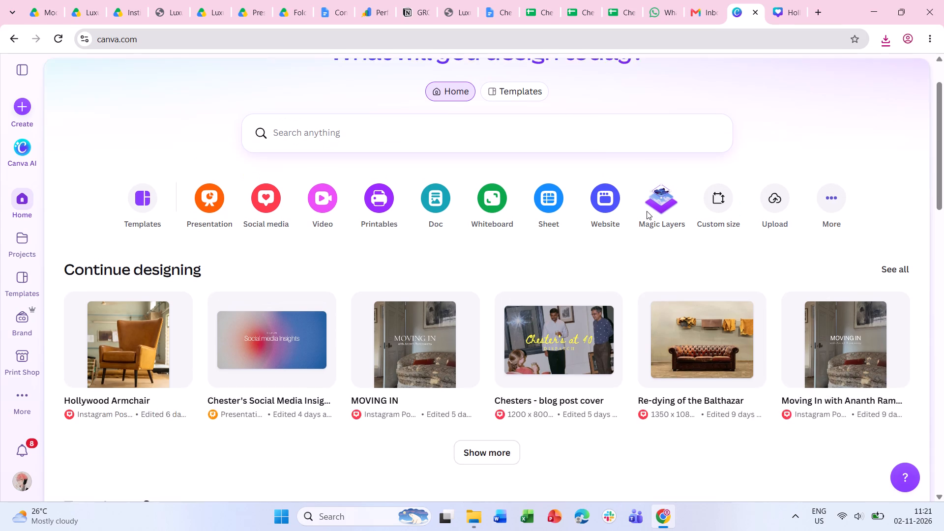
{"action": "scroll", "coordinate": [647, 211], "scroll_direction": "up", "scroll_amount": 1}
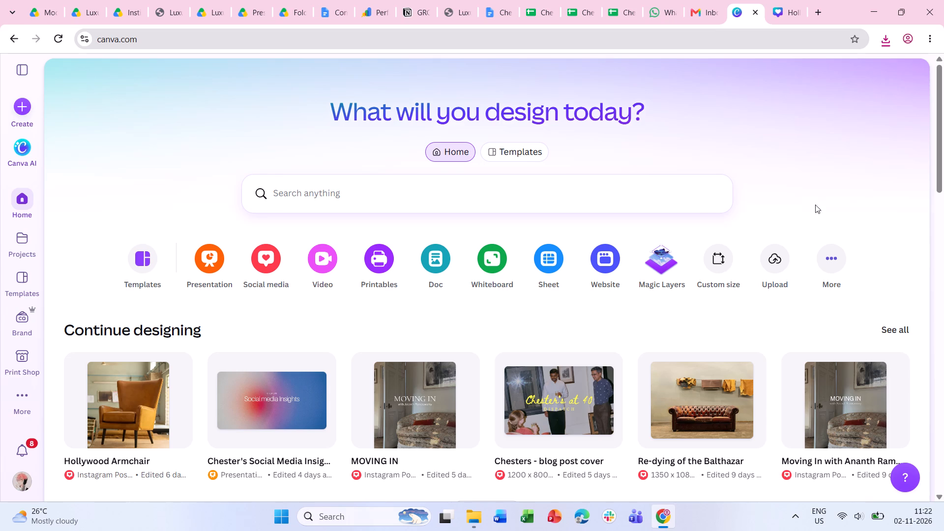
Create a new blank Instagram Post (4:5) design from the social media formats.
{"action": "left_click", "coordinate": [271, 270]}
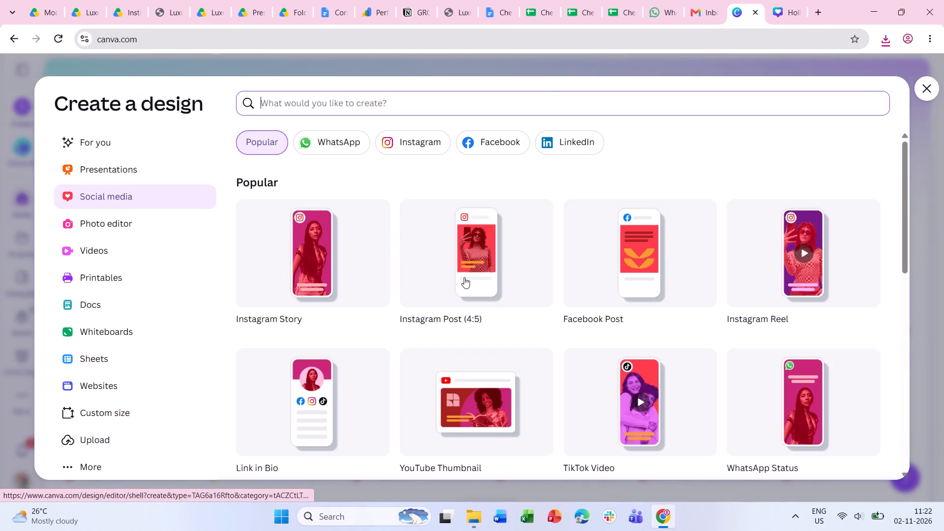
{"action": "left_click", "coordinate": [468, 277]}
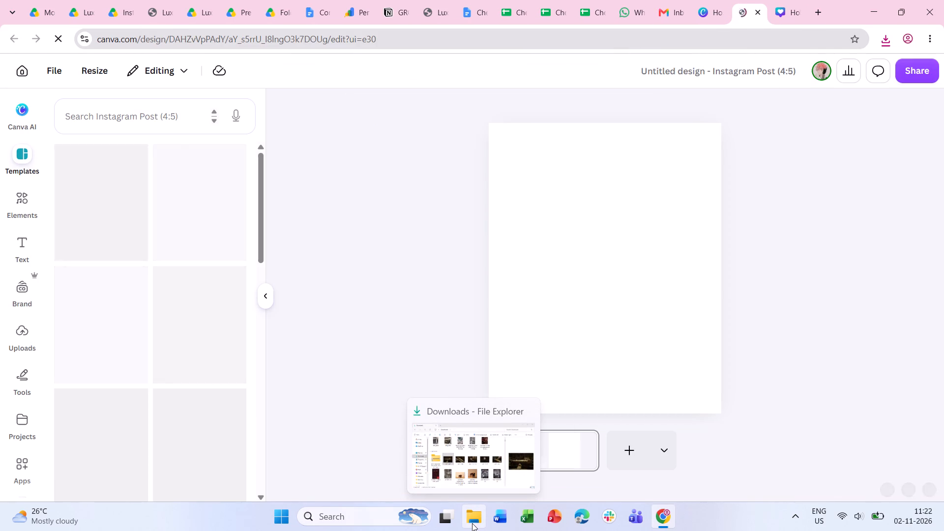
Upload the woodturning photos DSC_7386, DSC_7322 (1), DSC_7329 and DSC_7337 from the Downloads folder to the design's uploads.
{"action": "left_click", "coordinate": [10, 337]}
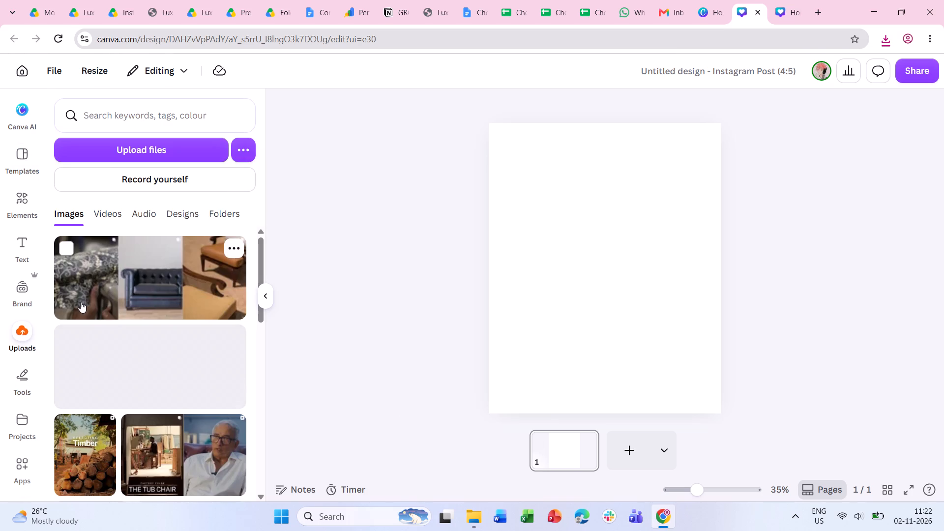
{"action": "left_click", "coordinate": [476, 528]}
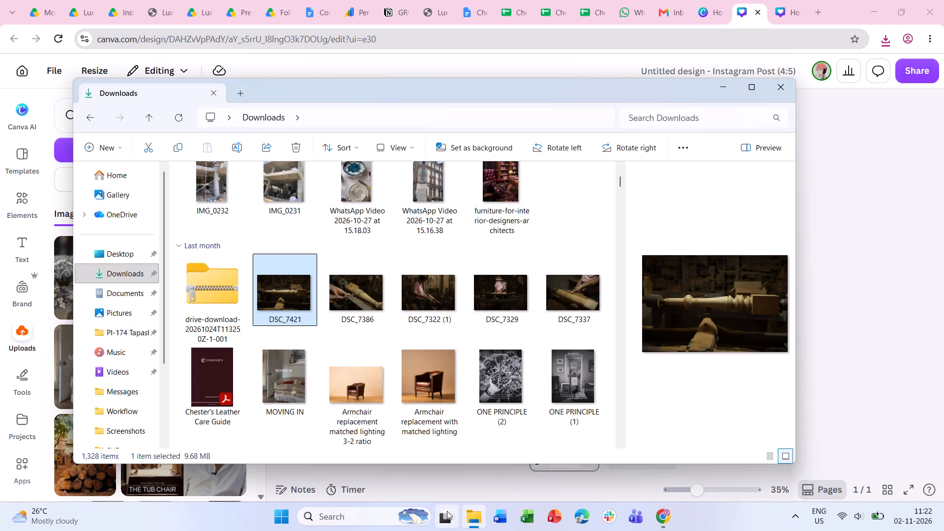
{"action": "left_click", "coordinate": [367, 307]}
{"action": "left_click", "coordinate": [555, 303], "text": "shift"}
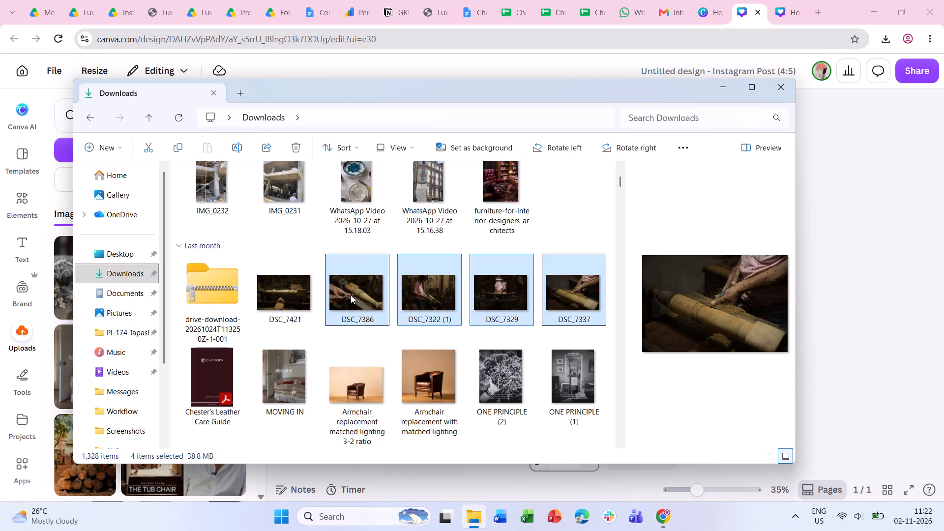
{"action": "left_click_drag", "start_coordinate": [351, 295], "coordinate": [64, 318]}
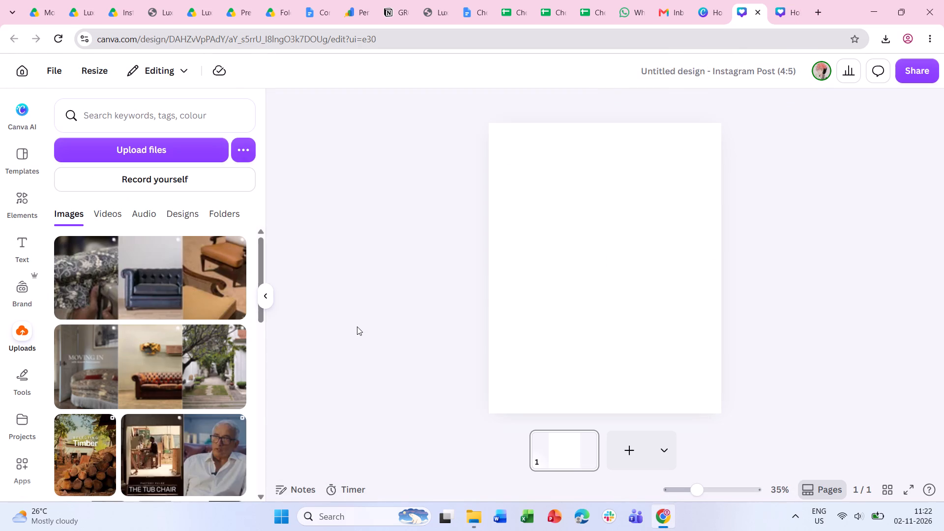
{"action": "scroll", "coordinate": [180, 332], "scroll_direction": "up", "scroll_amount": 5}
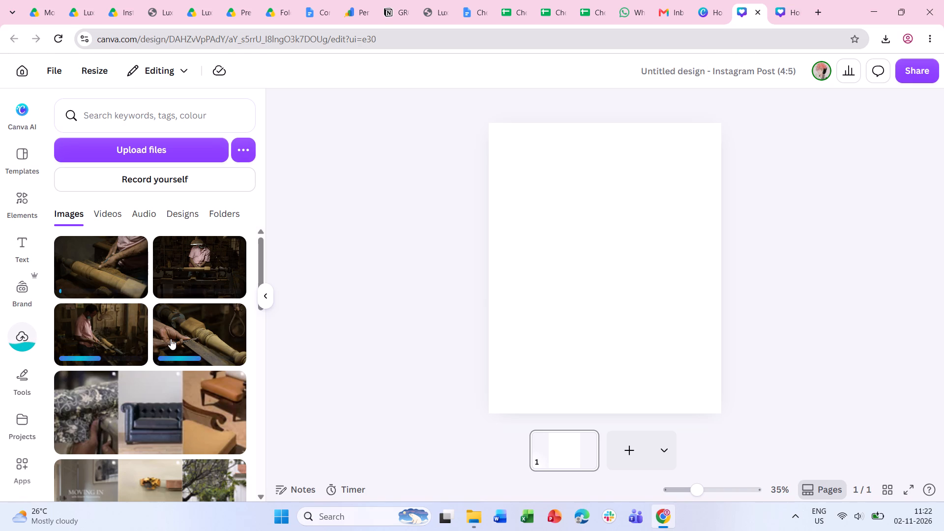
Place the front-view photo of the craftsman at the lathe on page 1 and enlarge it to the full page width of 1080 px.
{"action": "left_click", "coordinate": [233, 250]}
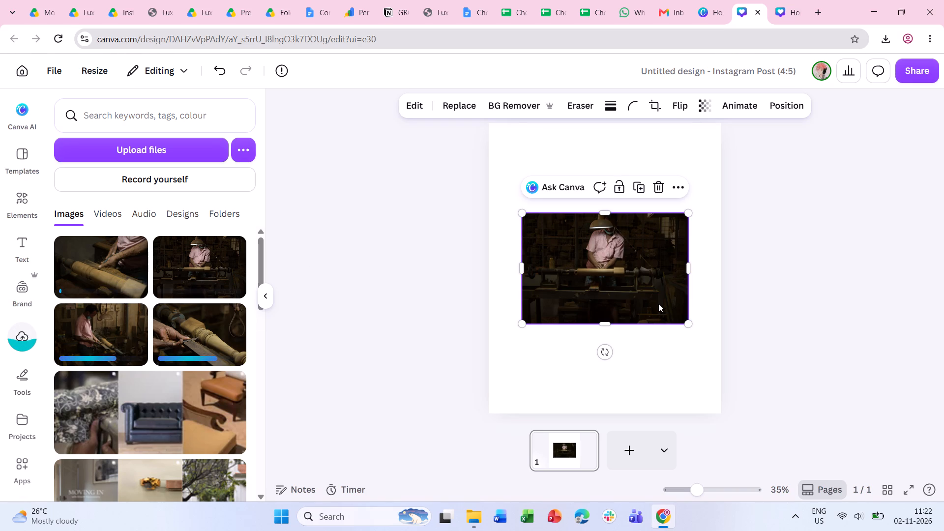
{"action": "left_click", "coordinate": [698, 343]}
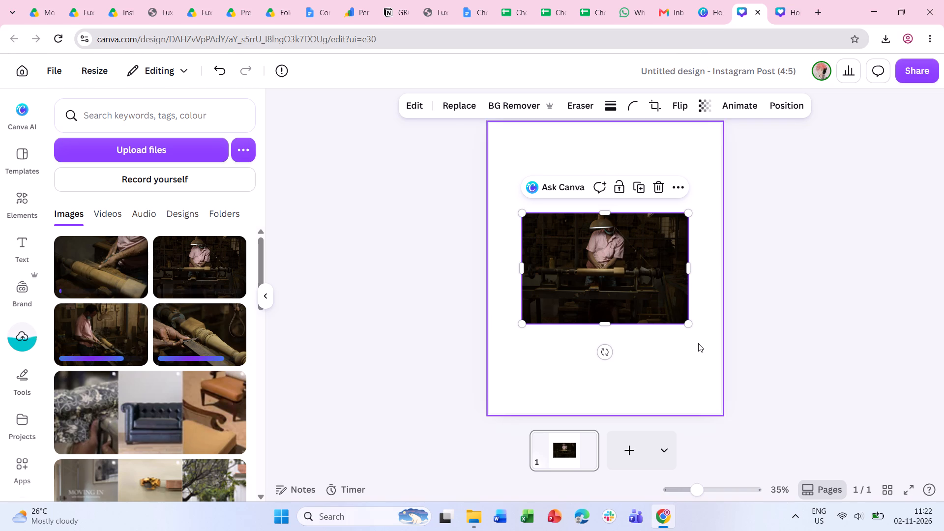
{"action": "left_click", "coordinate": [630, 302]}
{"action": "left_click", "coordinate": [785, 108]}
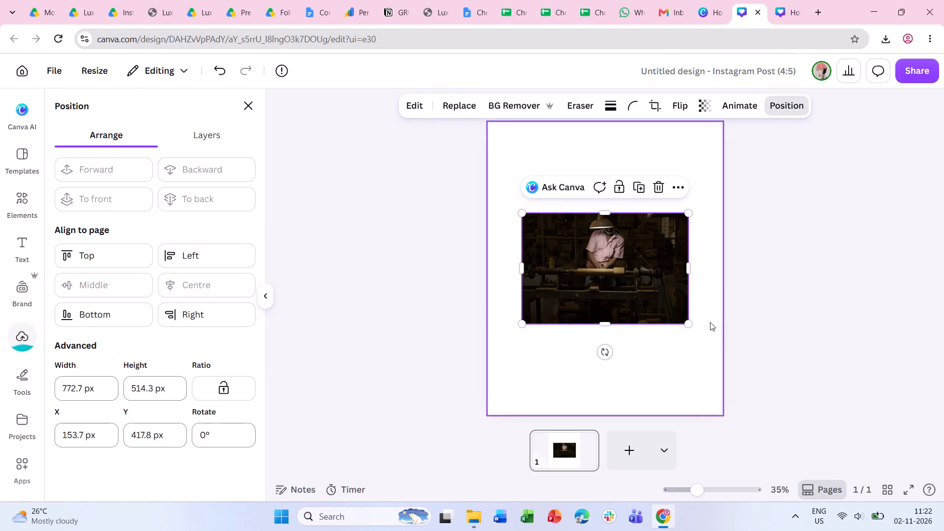
{"action": "left_click_drag", "start_coordinate": [687, 323], "coordinate": [716, 352]}
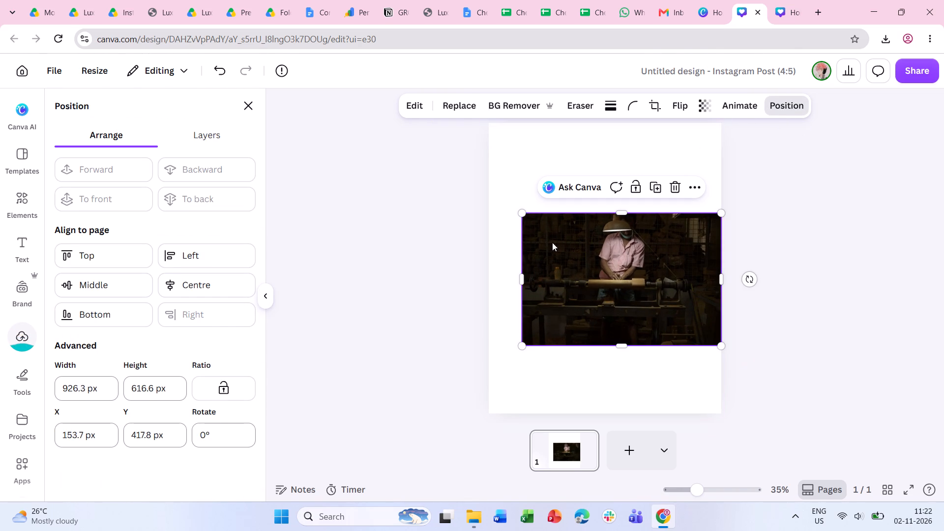
{"action": "left_click_drag", "start_coordinate": [523, 209], "coordinate": [488, 193]}
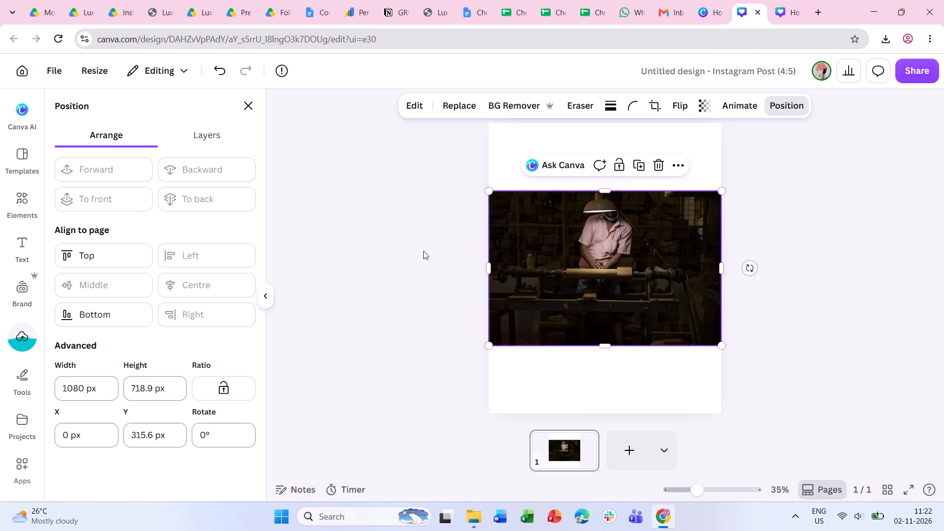
Resize the untitled Instagram post design to a custom size of 1080 × 720 px.
{"action": "left_click", "coordinate": [423, 251]}
{"action": "left_click", "coordinate": [434, 250]}
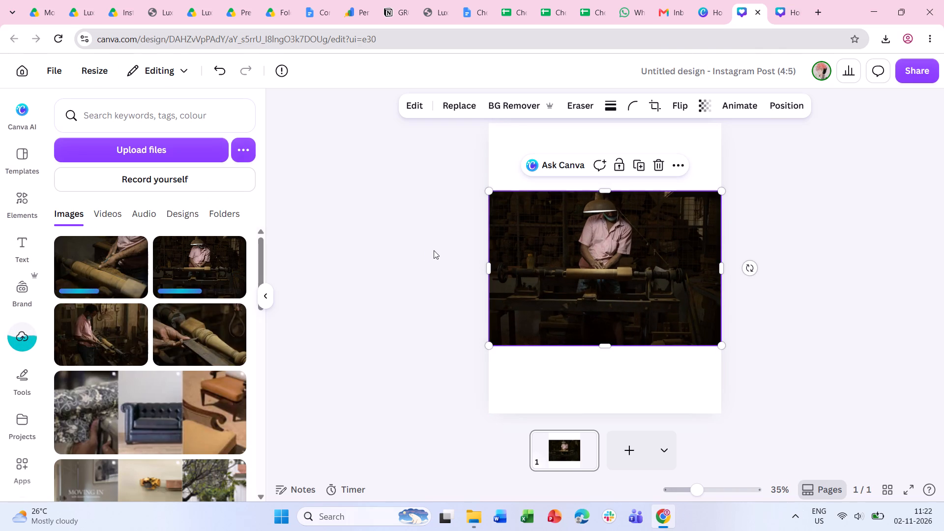
{"action": "left_click", "coordinate": [98, 78]}
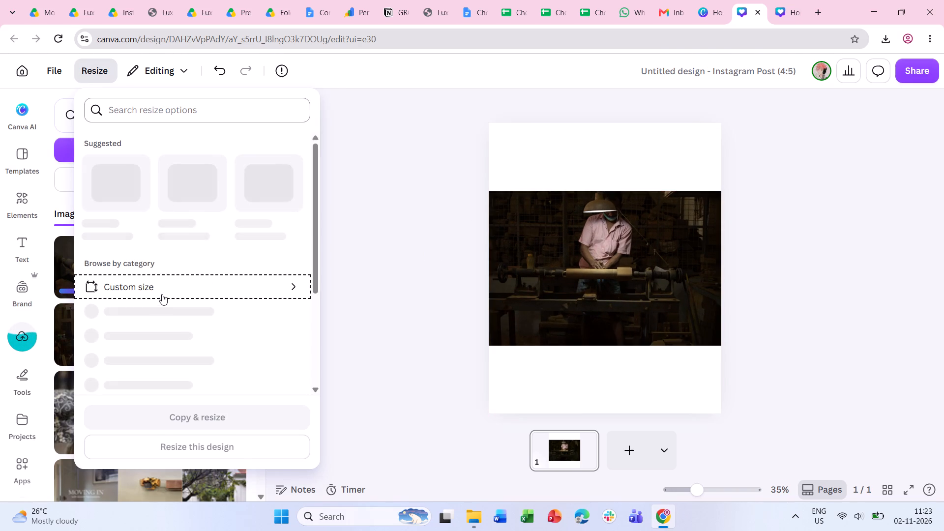
{"action": "left_click", "coordinate": [162, 294]}
{"action": "double_click", "coordinate": [204, 188]}
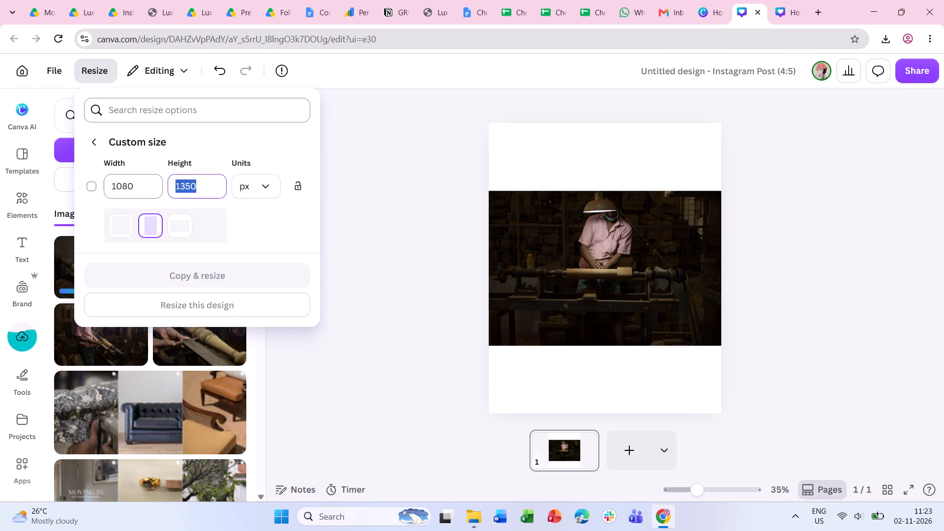
{"action": "type", "text": "720"}
{"action": "key", "text": "Return"}
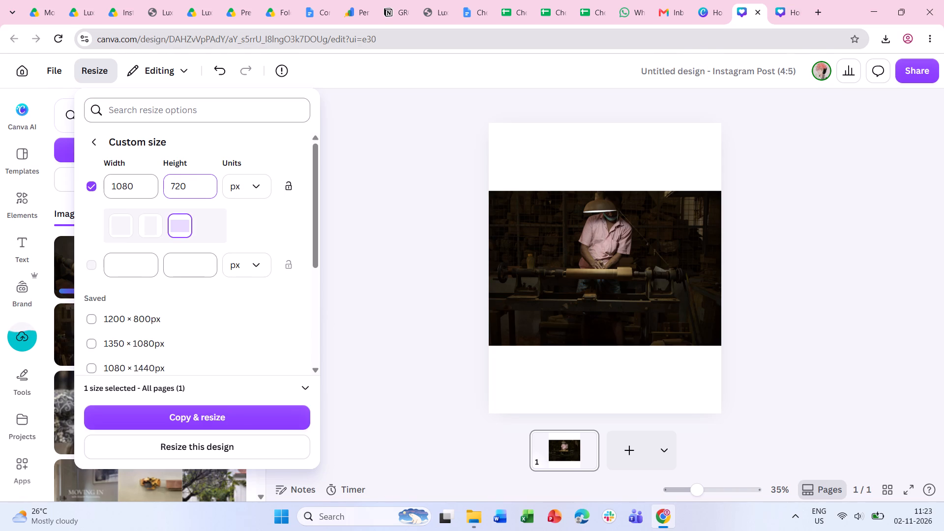
{"action": "left_click", "coordinate": [220, 439]}
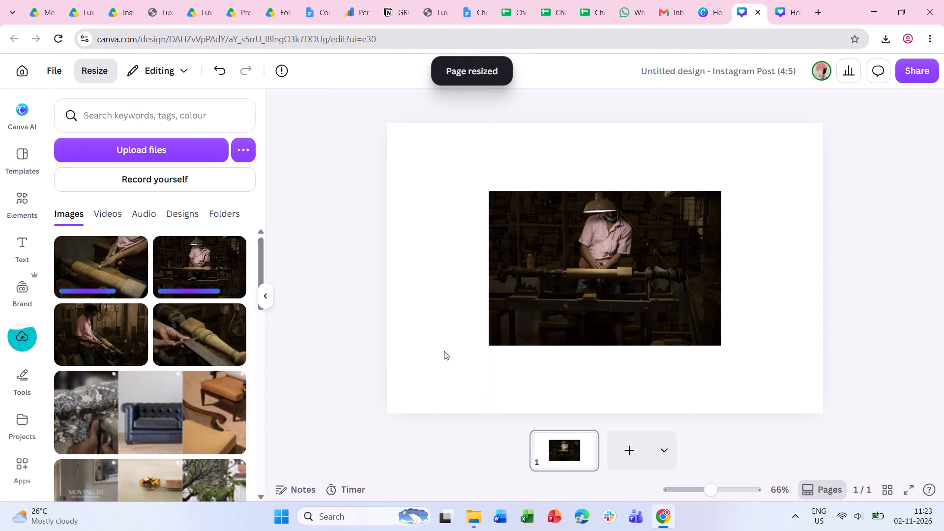
Align the lathe worker photo with the page's upper-left corner and enlarge it to fill page 1.
{"action": "left_click", "coordinate": [564, 265]}
{"action": "left_click", "coordinate": [549, 248]}
{"action": "left_click_drag", "start_coordinate": [593, 255], "coordinate": [588, 252]}
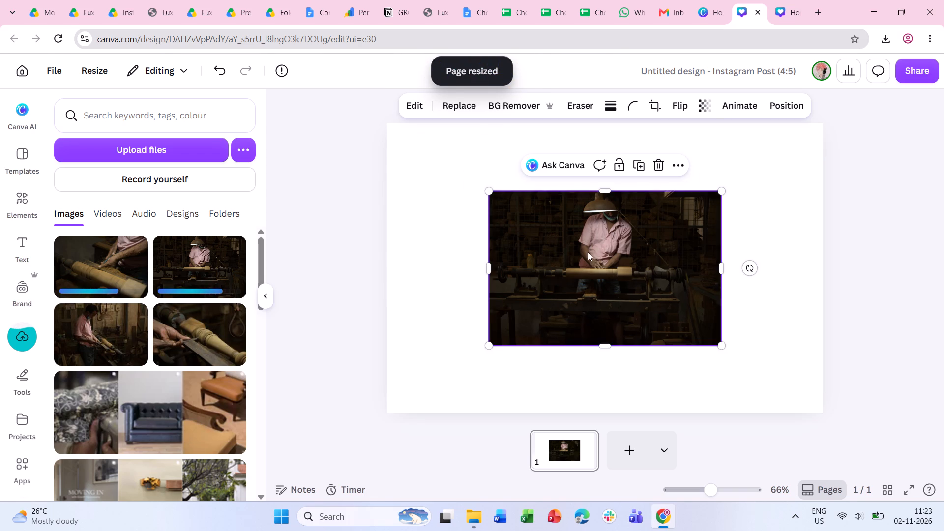
{"action": "left_click_drag", "start_coordinate": [588, 252], "coordinate": [493, 189]}
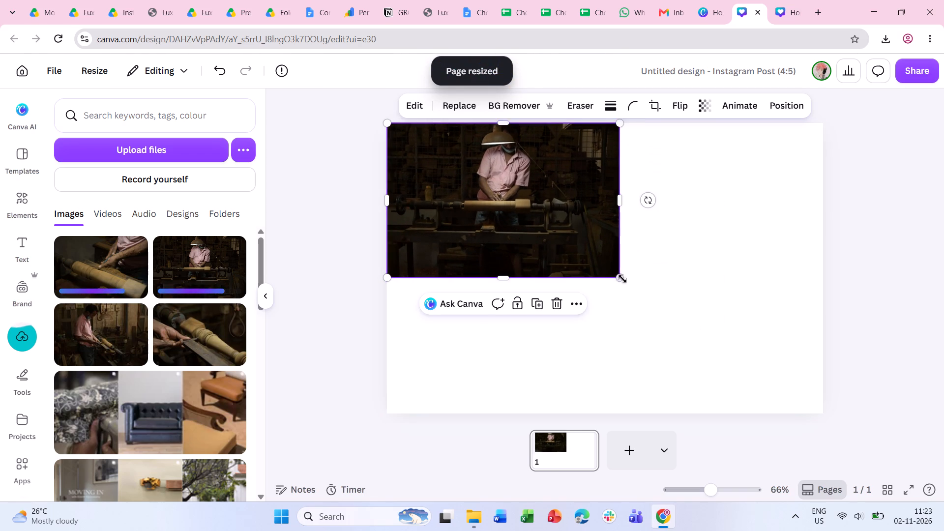
{"action": "left_click_drag", "start_coordinate": [621, 279], "coordinate": [833, 405]}
{"action": "left_click", "coordinate": [874, 352]}
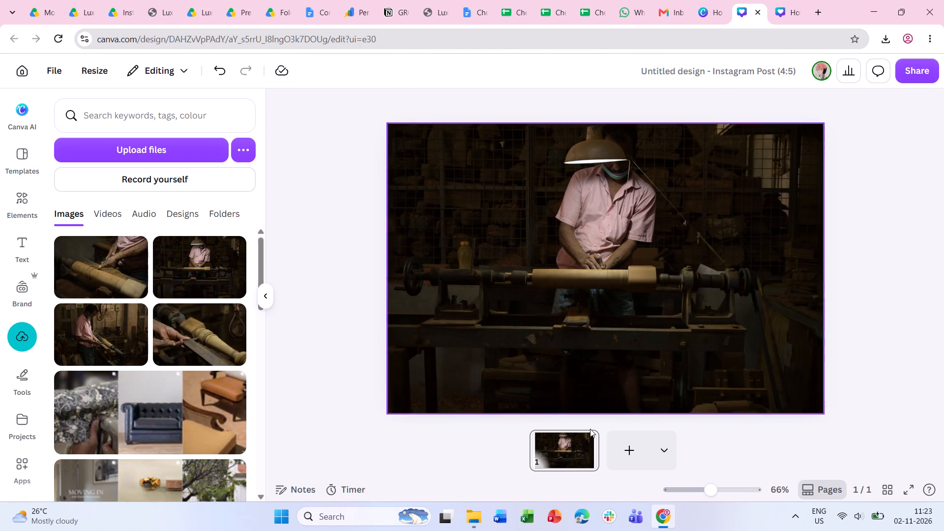
Add a second page and fill it with the uploaded photo of the craftsman standing side-on at the lathe.
{"action": "left_click", "coordinate": [618, 449]}
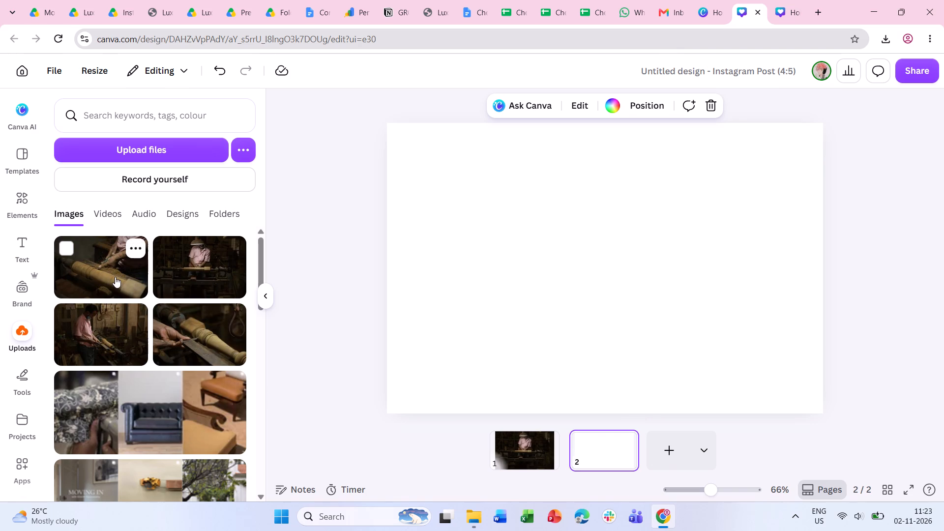
{"action": "left_click", "coordinate": [96, 336]}
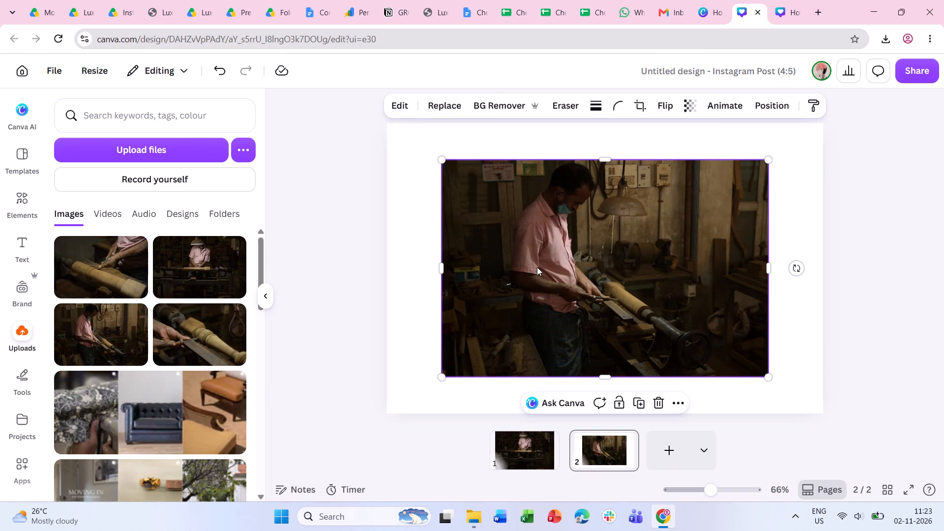
{"action": "left_click_drag", "start_coordinate": [537, 267], "coordinate": [486, 233]}
{"action": "left_click_drag", "start_coordinate": [711, 342], "coordinate": [819, 413]}
Add a third page and fill it with the uploaded close-up of hands shaping a thick wooden cylinder amid shavings, about 1080 px wide.
{"action": "left_click", "coordinate": [652, 460]}
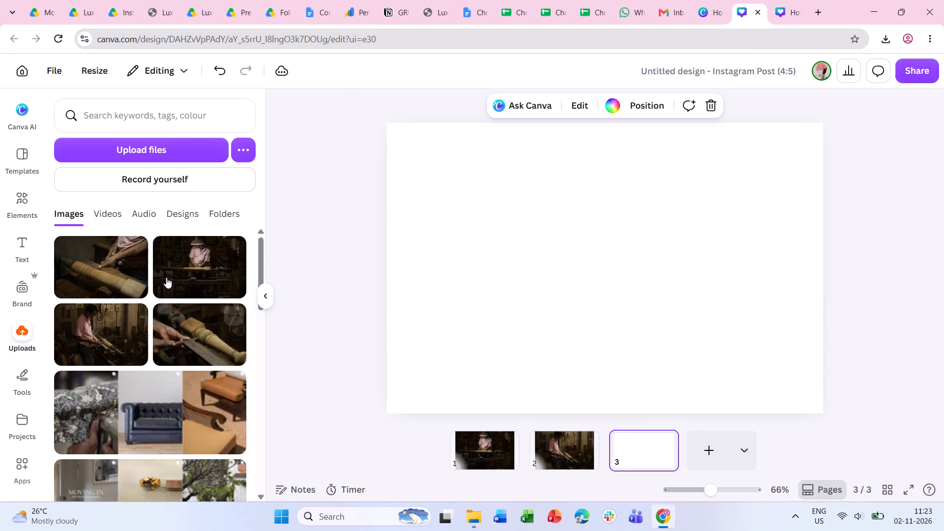
{"action": "left_click", "coordinate": [125, 270]}
{"action": "left_click_drag", "start_coordinate": [600, 253], "coordinate": [547, 220]}
{"action": "left_click_drag", "start_coordinate": [714, 338], "coordinate": [820, 414]}
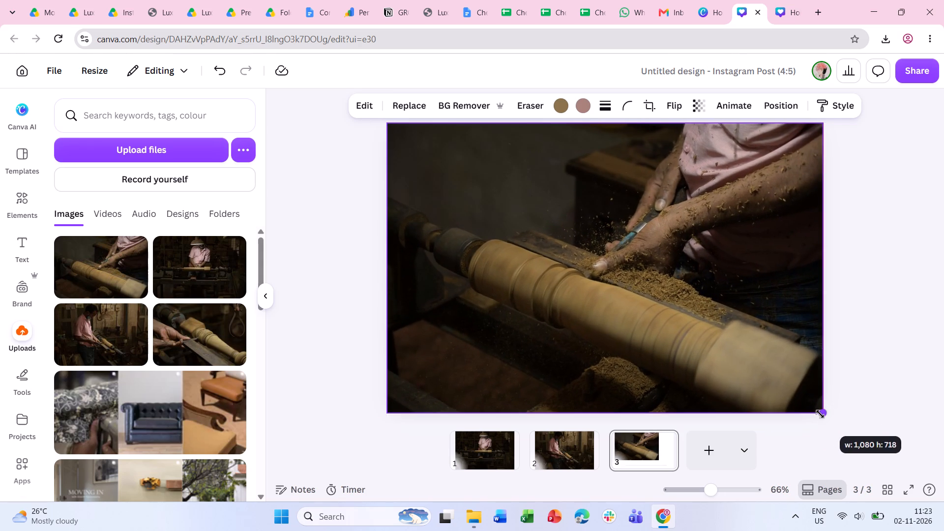
{"action": "left_click_drag", "start_coordinate": [820, 414], "coordinate": [821, 414]}
Add a fourth page and fill it with the uploaded close-up of a flat chisel held against the turned leg.
{"action": "left_click", "coordinate": [712, 449]}
{"action": "left_click", "coordinate": [180, 337]}
{"action": "left_click_drag", "start_coordinate": [512, 247], "coordinate": [461, 211]}
{"action": "left_click_drag", "start_coordinate": [716, 341], "coordinate": [767, 374]}
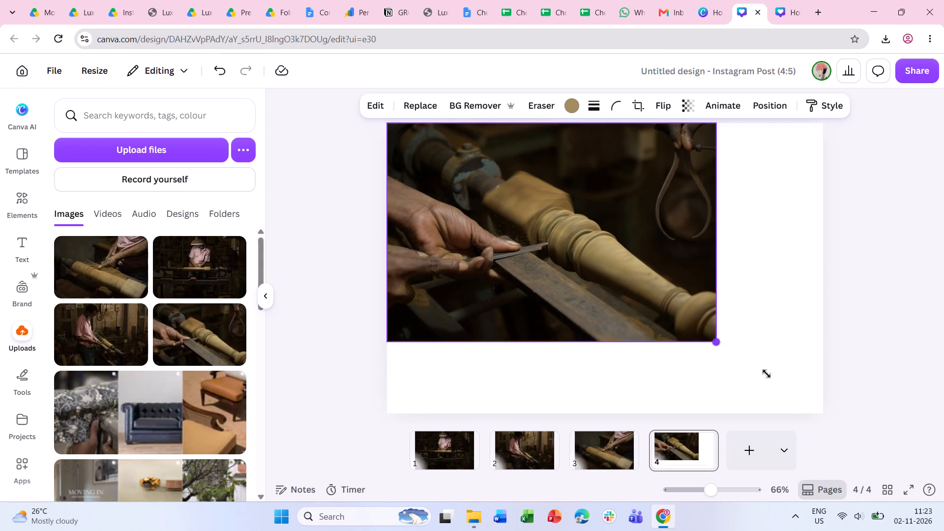
{"action": "left_click_drag", "start_coordinate": [767, 374], "coordinate": [826, 413]}
{"action": "left_click", "coordinate": [879, 388]}
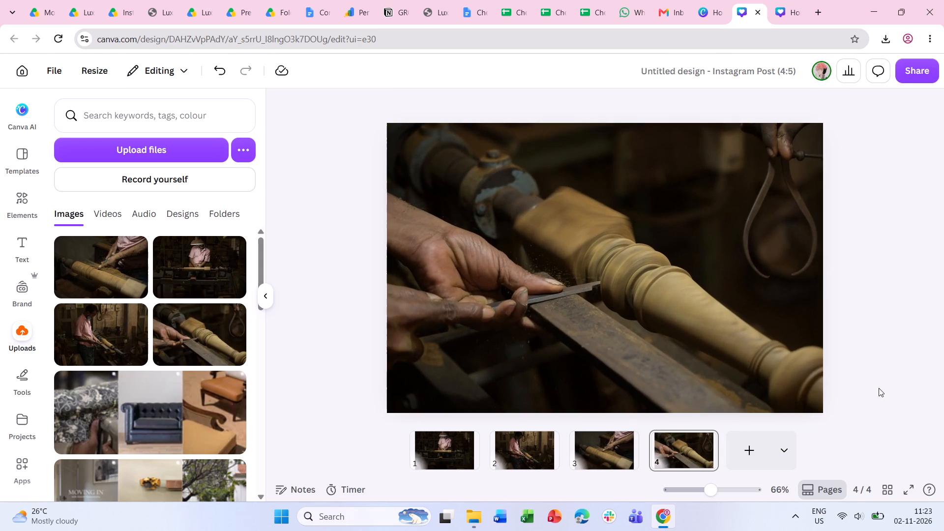
Add a fifth page and upload the photo DSC_7421 from the Downloads folder to the design's uploads.
{"action": "left_click", "coordinate": [760, 452]}
{"action": "left_click", "coordinate": [471, 513]}
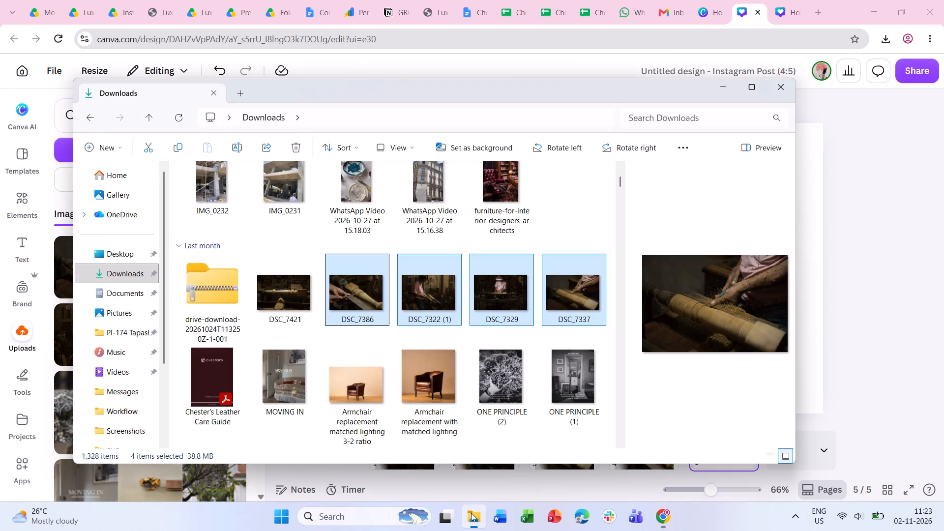
{"action": "left_click", "coordinate": [297, 296]}
{"action": "left_click_drag", "start_coordinate": [294, 304], "coordinate": [155, 456]}
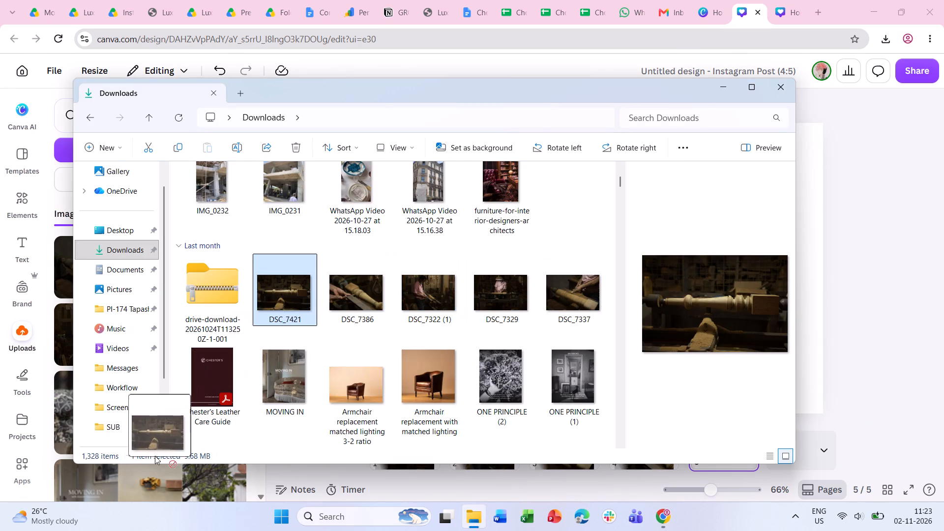
{"action": "left_click_drag", "start_coordinate": [155, 456], "coordinate": [144, 484]}
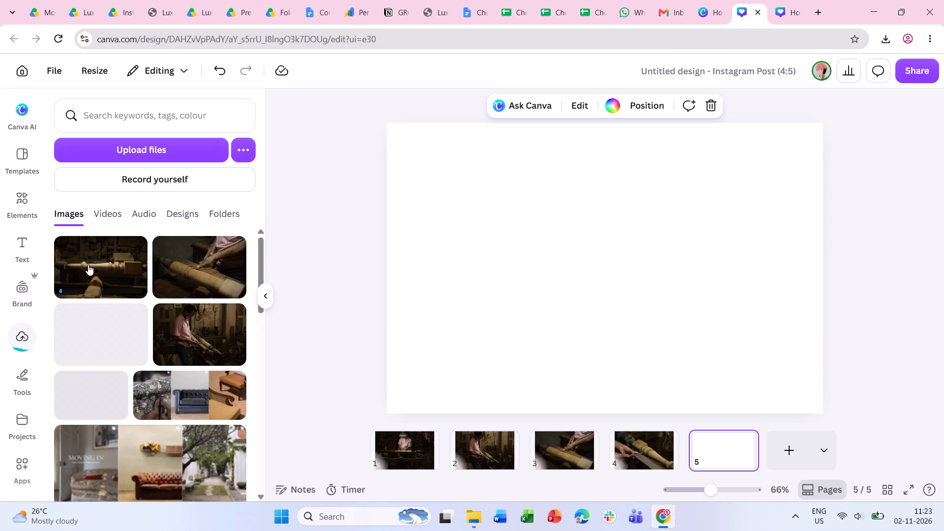
Place the uploaded photo of the finished spindle on page 5, align it to the upper-left corner and enlarge it to fill the page.
{"action": "left_click", "coordinate": [88, 265]}
{"action": "left_click_drag", "start_coordinate": [599, 258], "coordinate": [539, 215]}
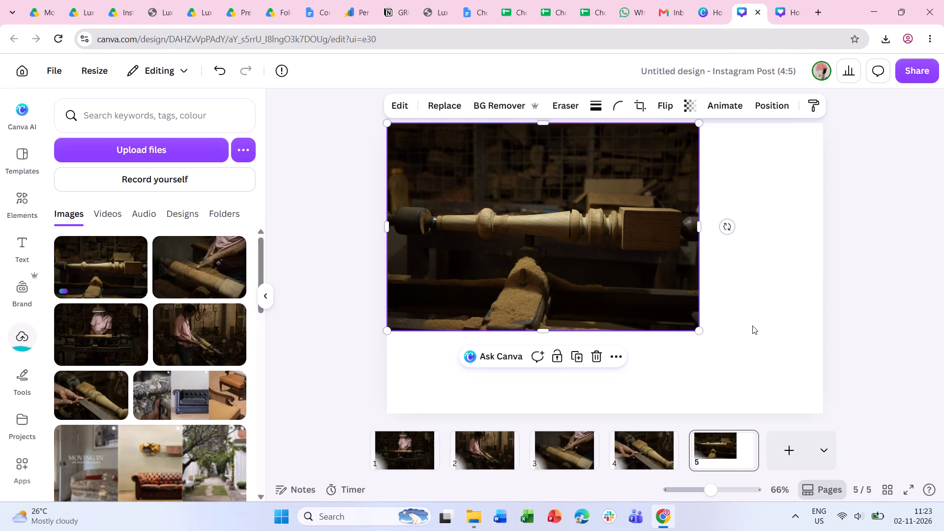
{"action": "left_click_drag", "start_coordinate": [700, 333], "coordinate": [822, 420]}
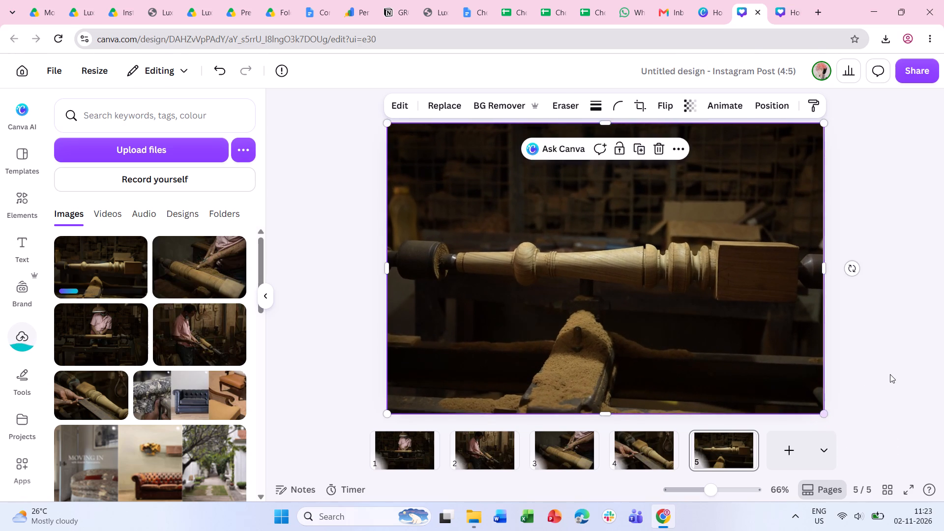
{"action": "left_click", "coordinate": [890, 374]}
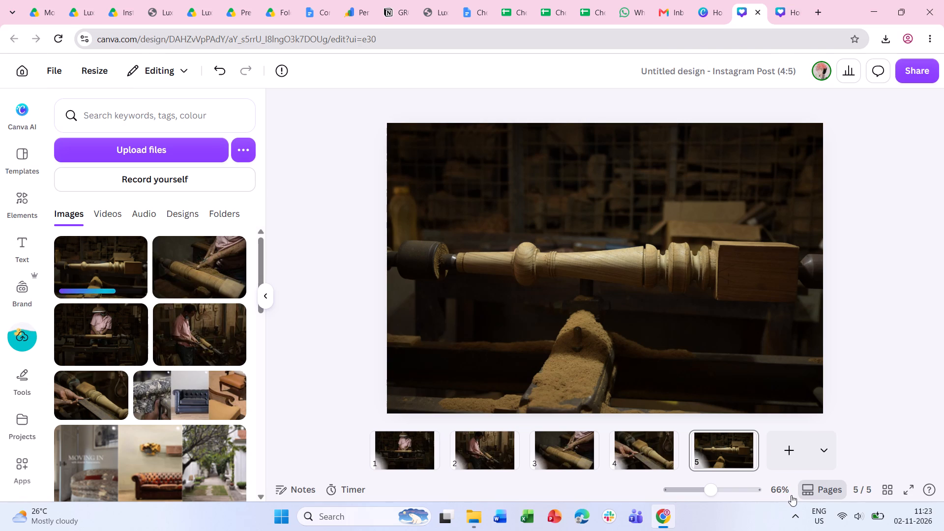
Show all five pages side by side in grid view, enlarged, and start a screen capture of them.
{"action": "left_click", "coordinate": [882, 492]}
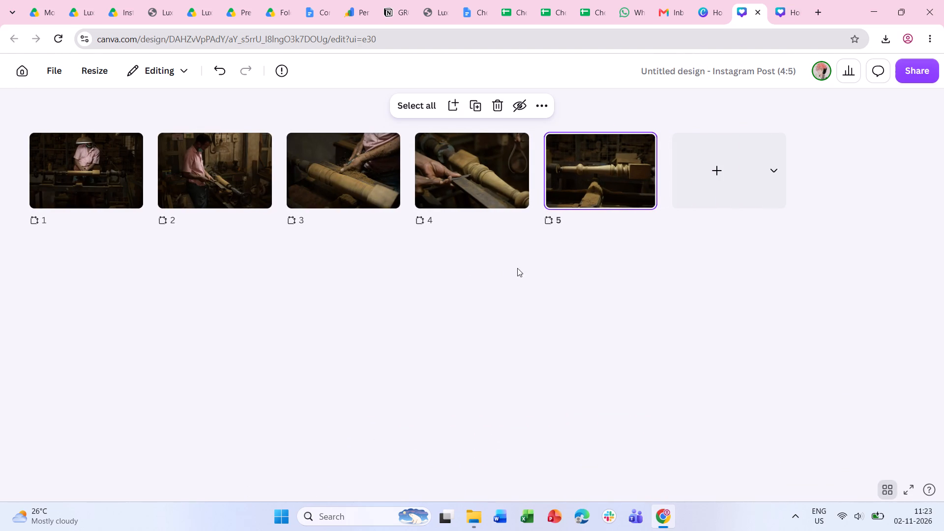
{"action": "scroll", "coordinate": [654, 207], "scroll_direction": "right", "scroll_amount": 1}
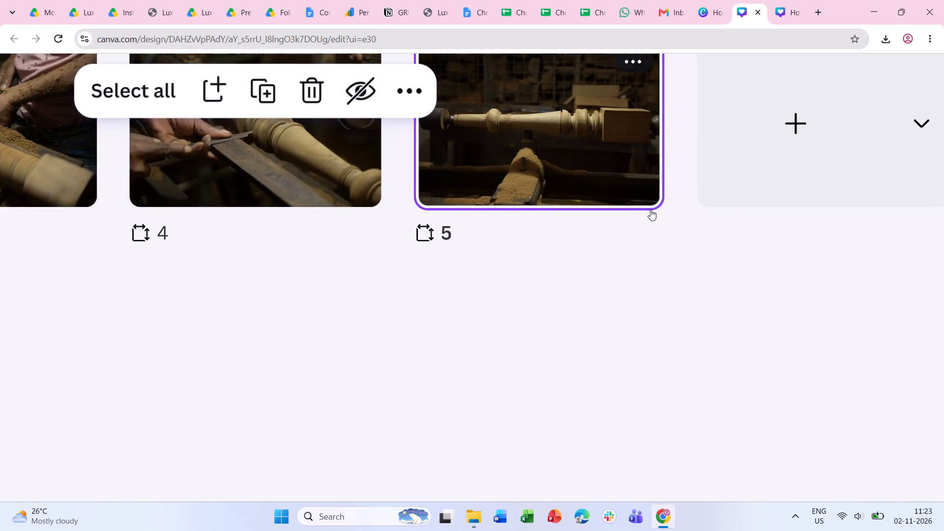
{"action": "scroll", "coordinate": [605, 249], "scroll_direction": "right", "scroll_amount": 3}
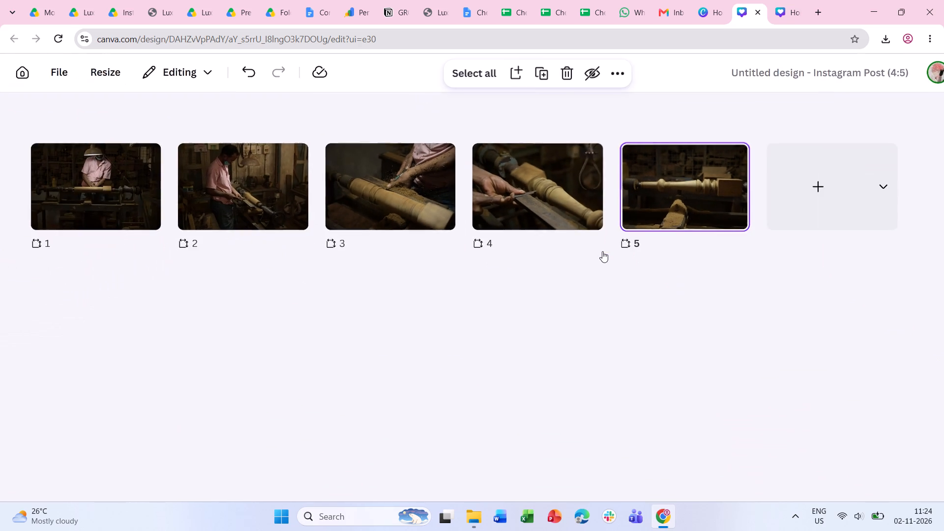
{"action": "scroll", "coordinate": [602, 251], "scroll_direction": "right", "scroll_amount": 2}
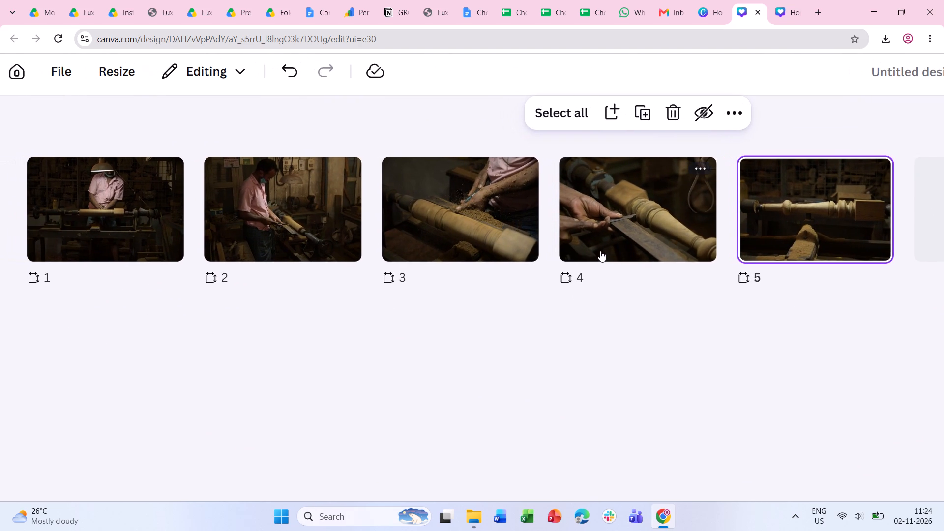
{"action": "key", "text": "Print"}
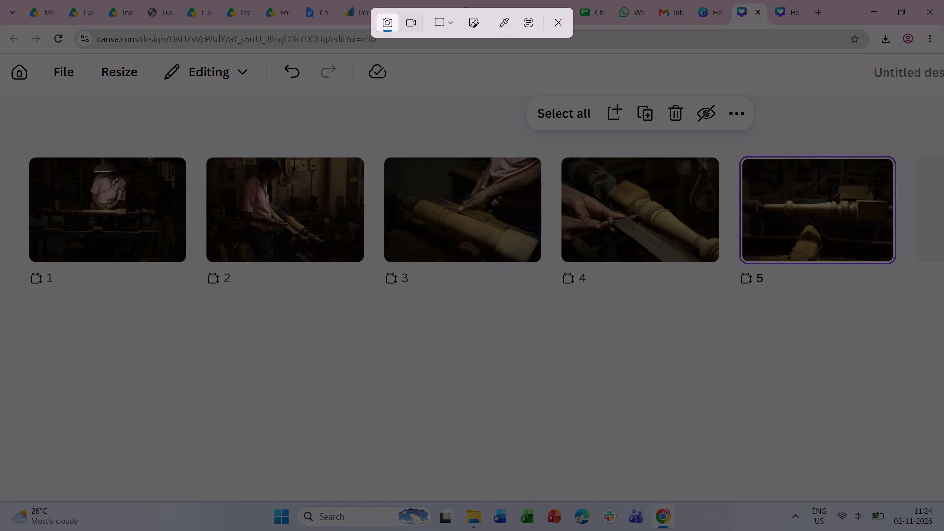
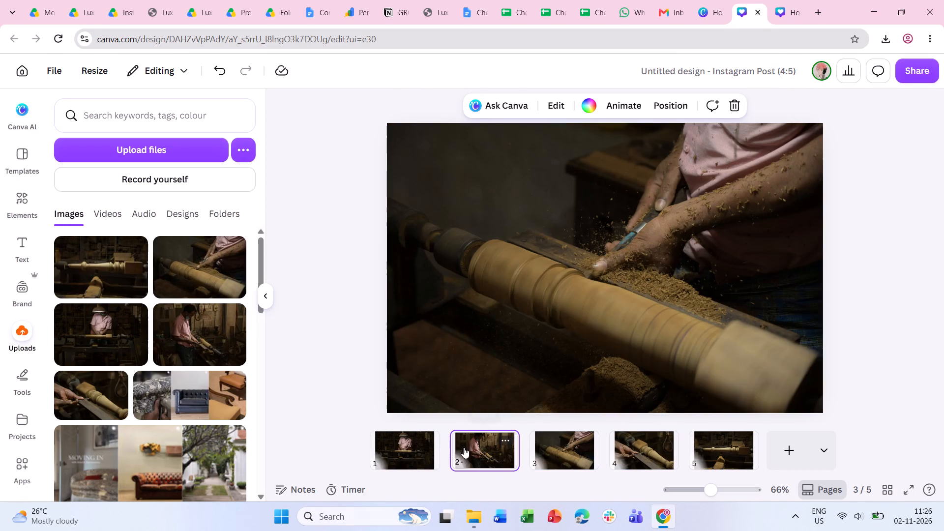
Crop the page 1 photo slightly tighter by enlarging it within its frame, positioning the woodturner just right of the page's centre.
{"action": "left_click", "coordinate": [409, 444]}
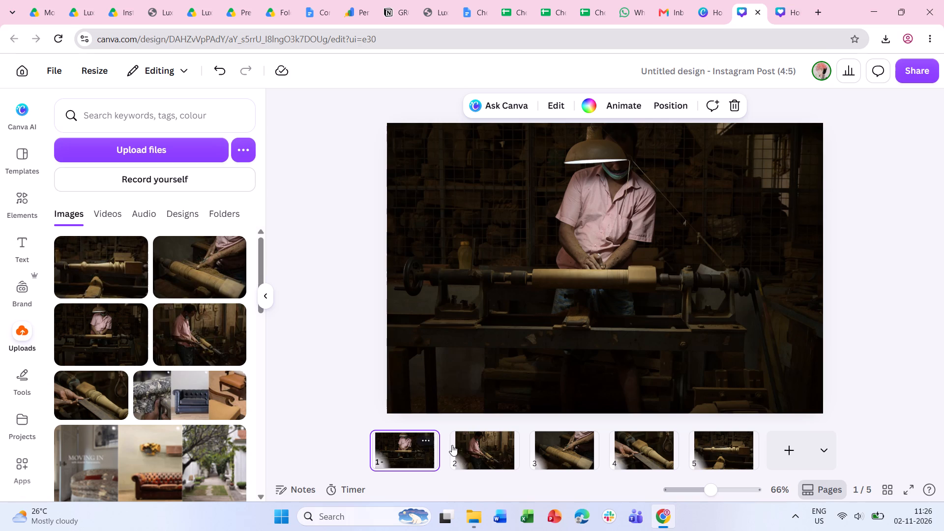
{"action": "left_click", "coordinate": [597, 347]}
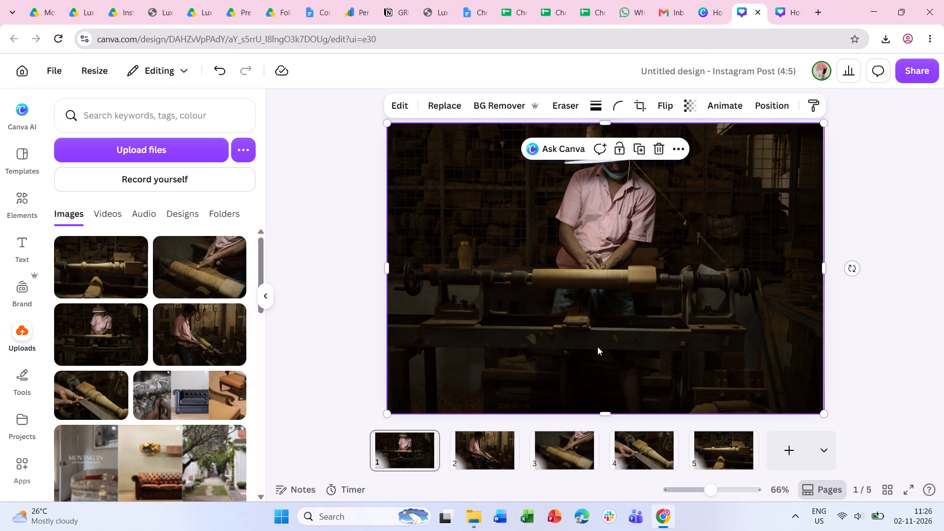
{"action": "left_click", "coordinate": [661, 106]}
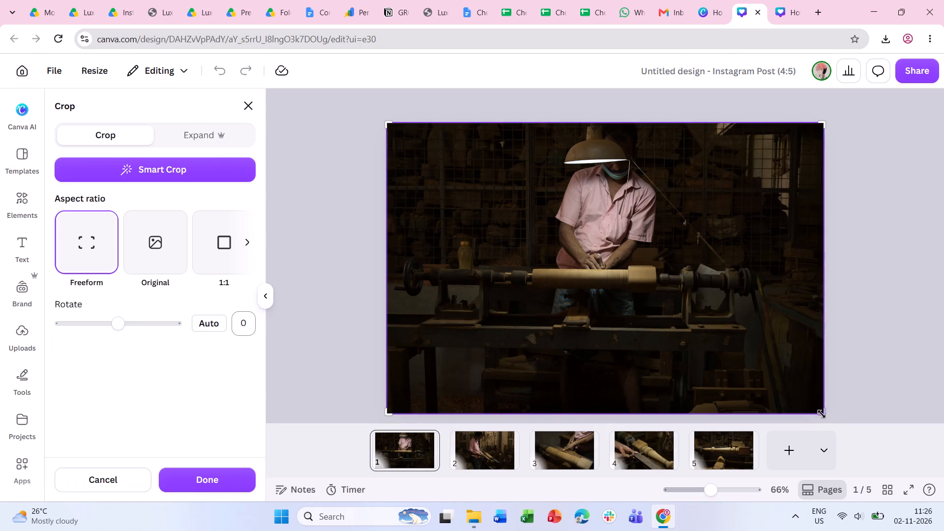
{"action": "left_click_drag", "start_coordinate": [823, 413], "coordinate": [886, 448]}
{"action": "left_click_drag", "start_coordinate": [703, 296], "coordinate": [659, 296]}
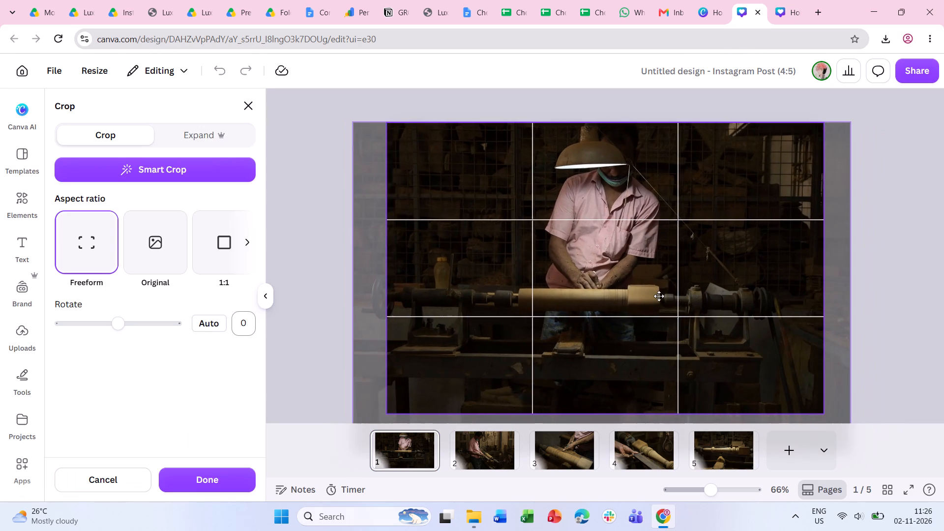
{"action": "left_click_drag", "start_coordinate": [659, 296], "coordinate": [664, 301]}
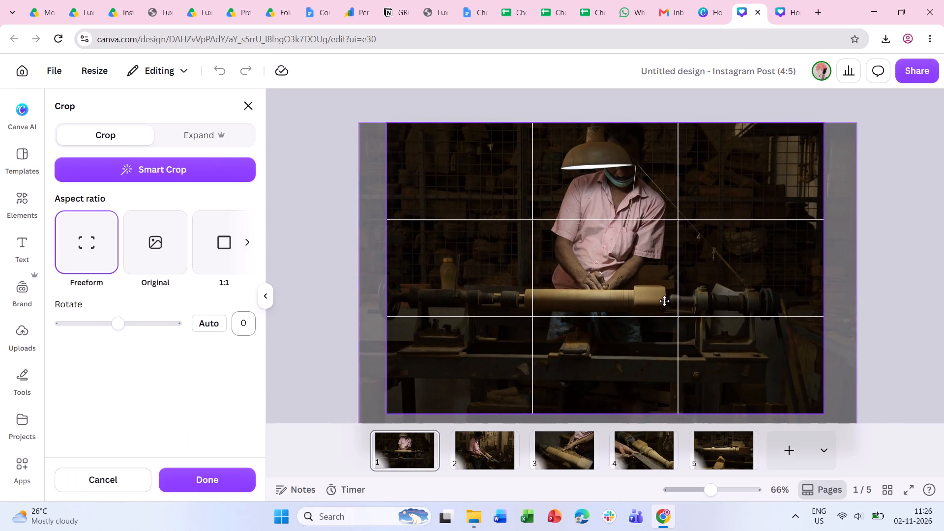
{"action": "left_click_drag", "start_coordinate": [664, 301], "coordinate": [681, 305]}
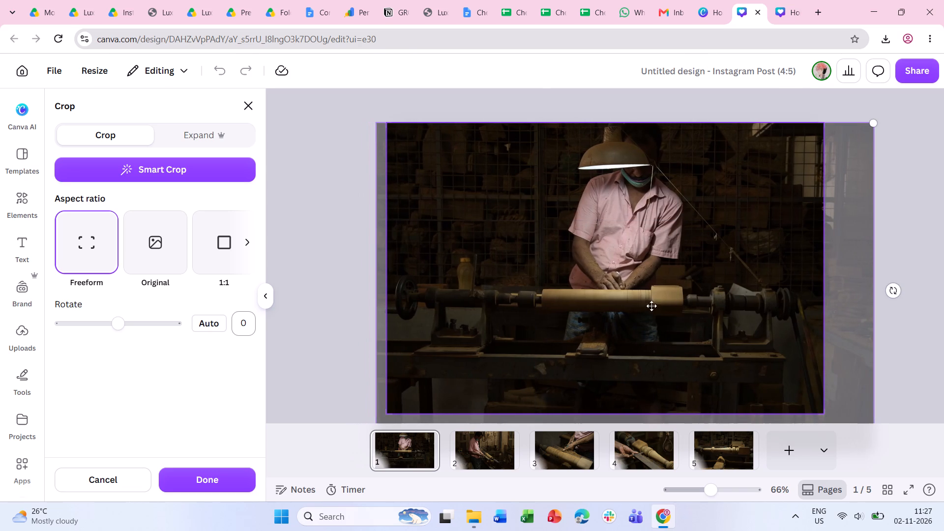
{"action": "left_click", "coordinate": [195, 481]}
{"action": "left_click", "coordinate": [327, 341]}
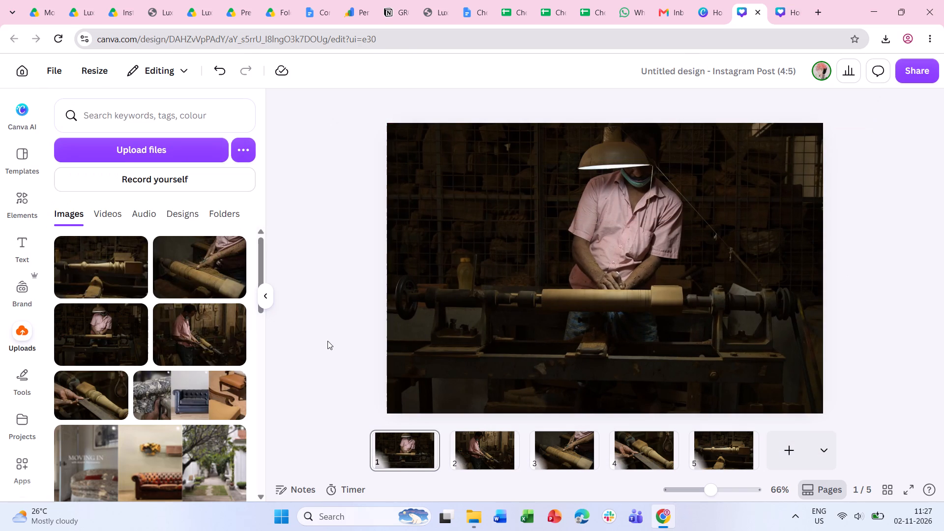
Adjust the brightness of the photo on page 2, trying 10 and 0 before setting it to 15.
{"action": "left_click", "coordinate": [486, 437]}
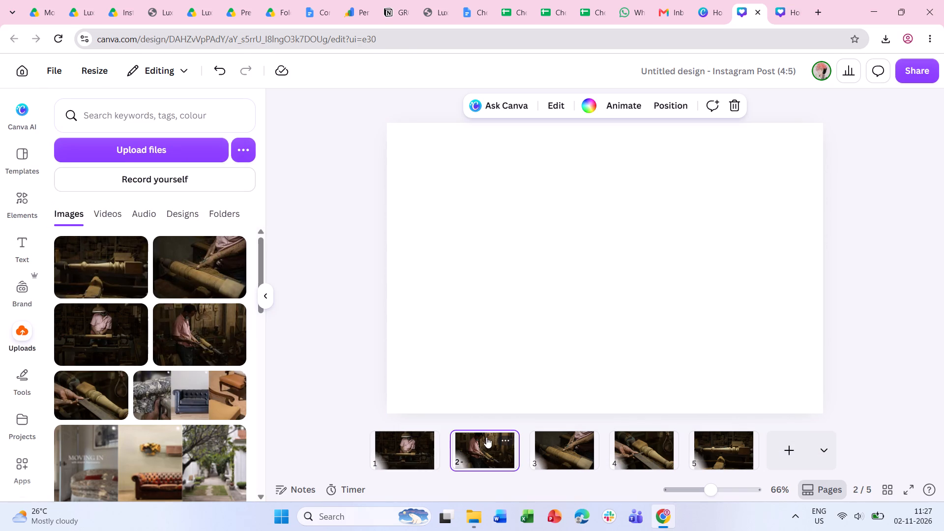
{"action": "left_click", "coordinate": [603, 297]}
{"action": "left_click", "coordinate": [365, 99]}
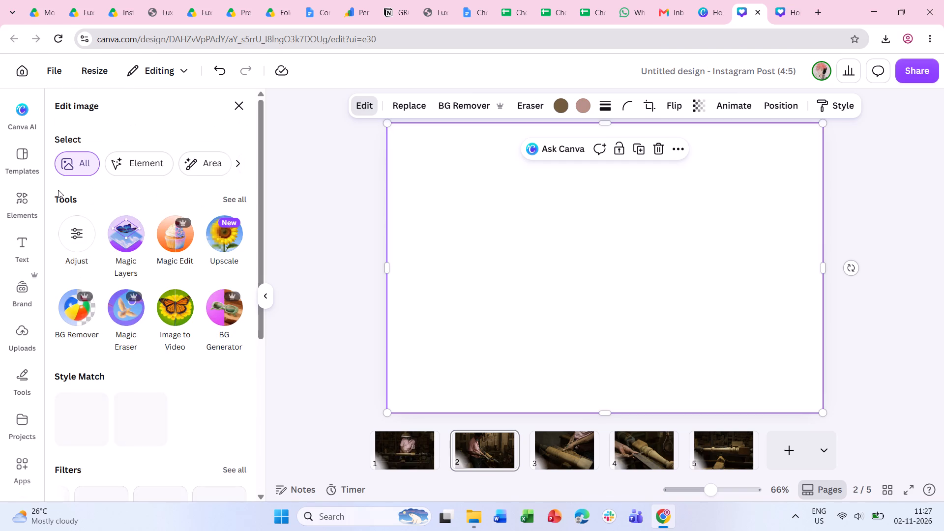
{"action": "left_click", "coordinate": [77, 235]}
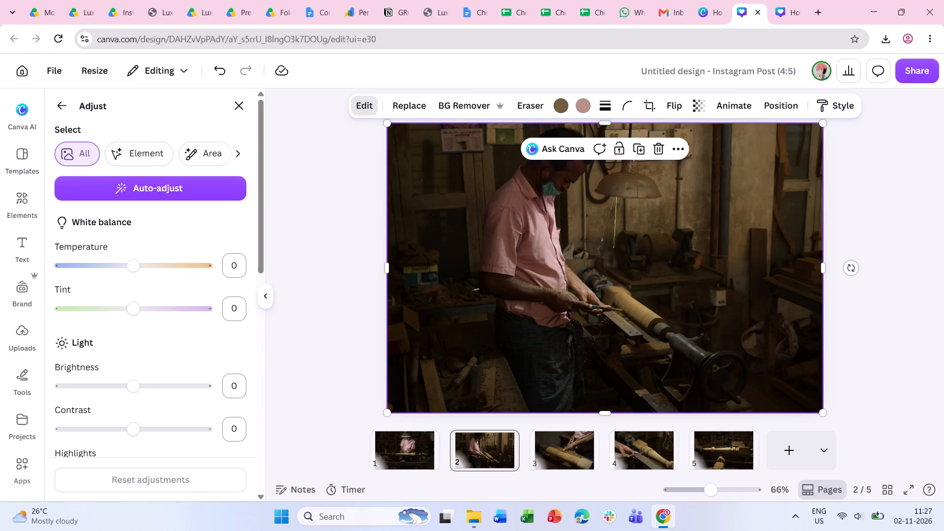
{"action": "left_click", "coordinate": [236, 387]}
{"action": "type", "text": "10"}
{"action": "key", "text": "Return"}
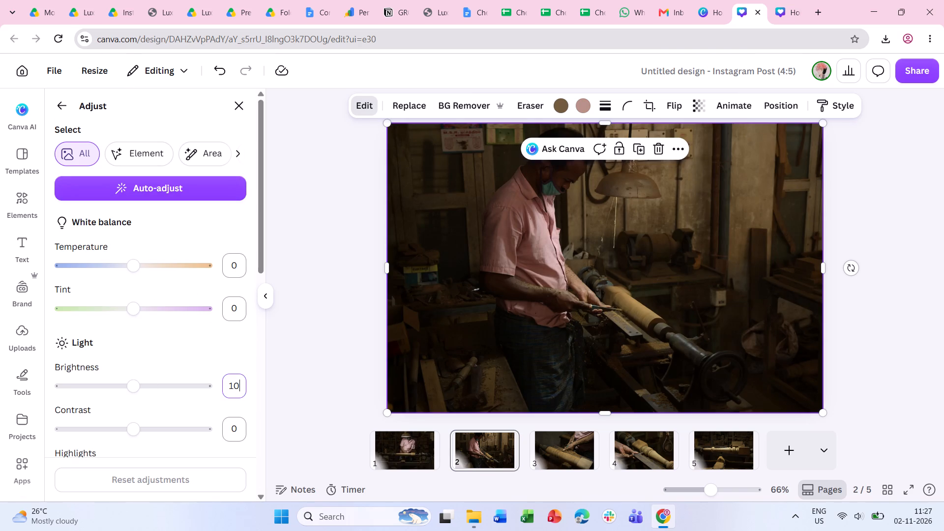
{"action": "left_click", "coordinate": [239, 390]}
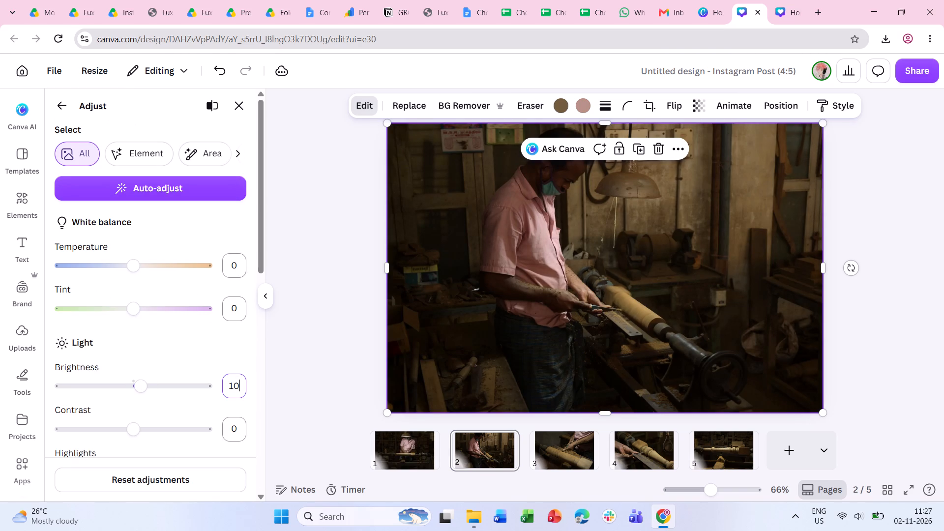
{"action": "key", "text": "0"}
{"action": "key", "text": "Return"}
{"action": "left_click", "coordinate": [239, 390]}
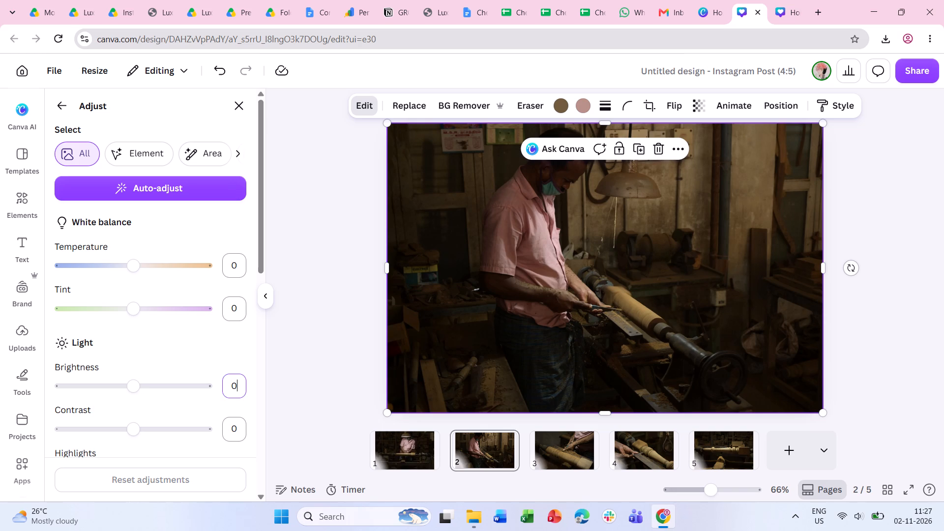
{"action": "type", "text": "15"}
{"action": "key", "text": "Return"}
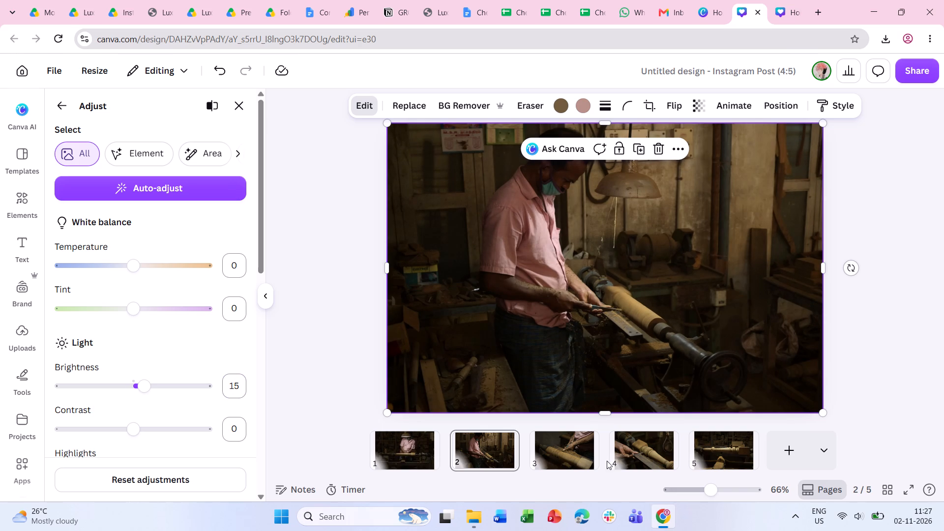
Set the brightness of the photo on page 1 to 15.
{"action": "left_click", "coordinate": [394, 440]}
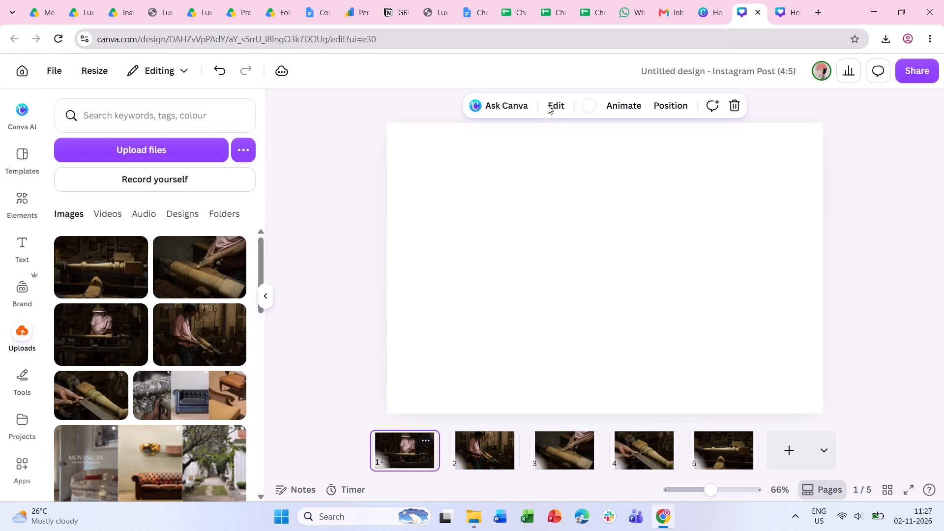
{"action": "left_click", "coordinate": [548, 107]}
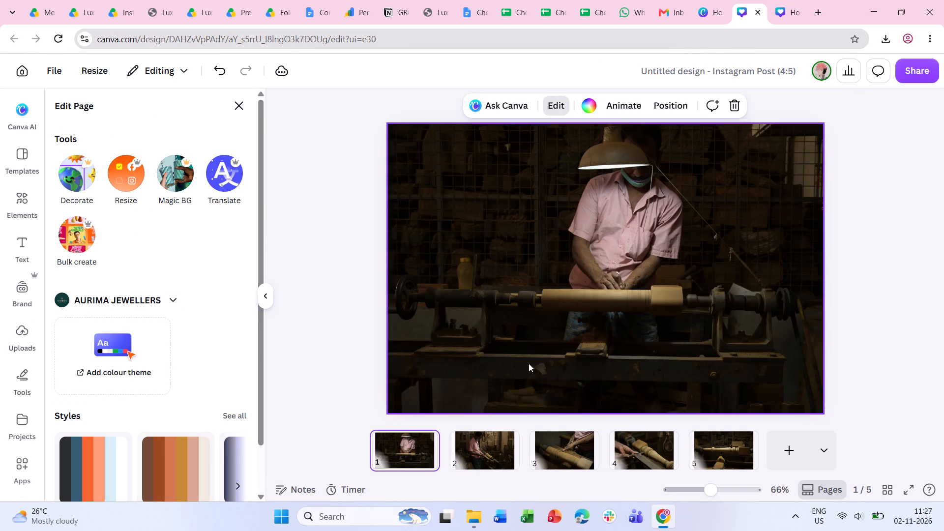
{"action": "left_click", "coordinate": [555, 203]}
{"action": "left_click", "coordinate": [362, 100]}
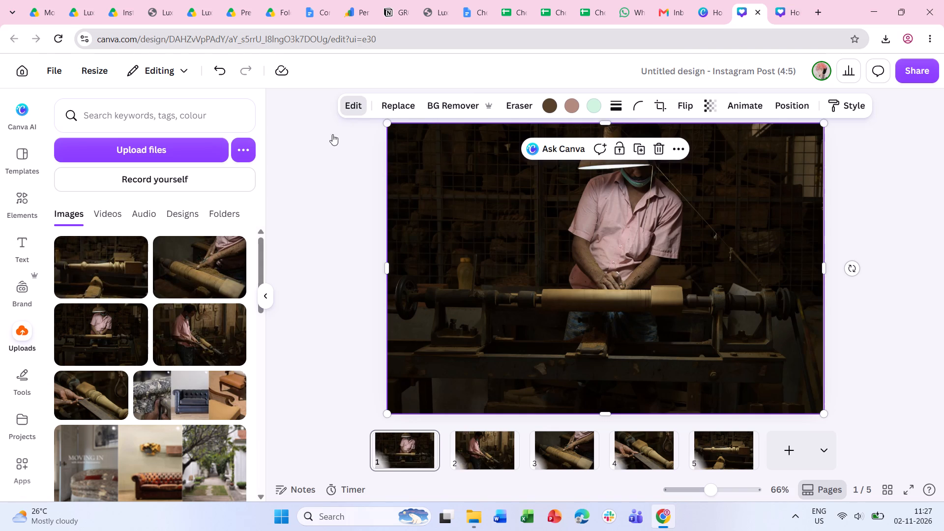
{"action": "left_click", "coordinate": [77, 241]}
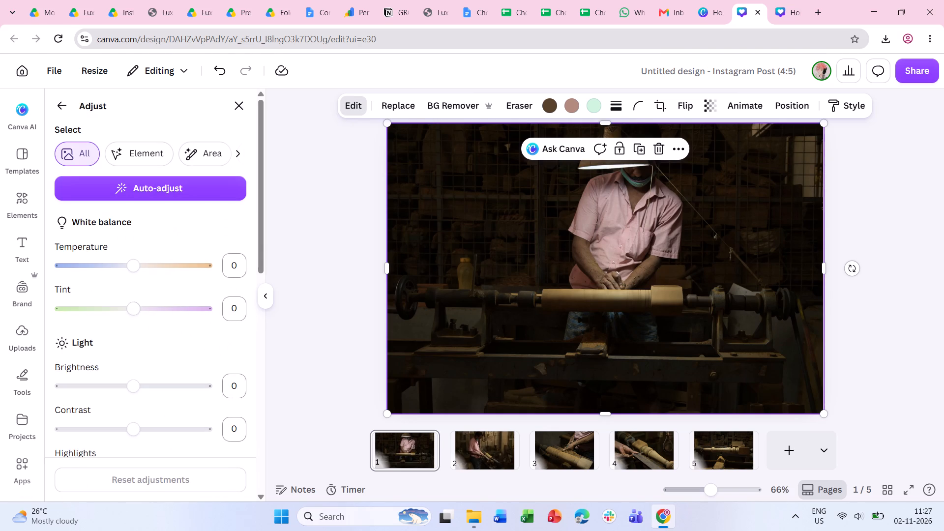
{"action": "left_click", "coordinate": [242, 390]}
{"action": "type", "text": "15"}
{"action": "key", "text": "Return"}
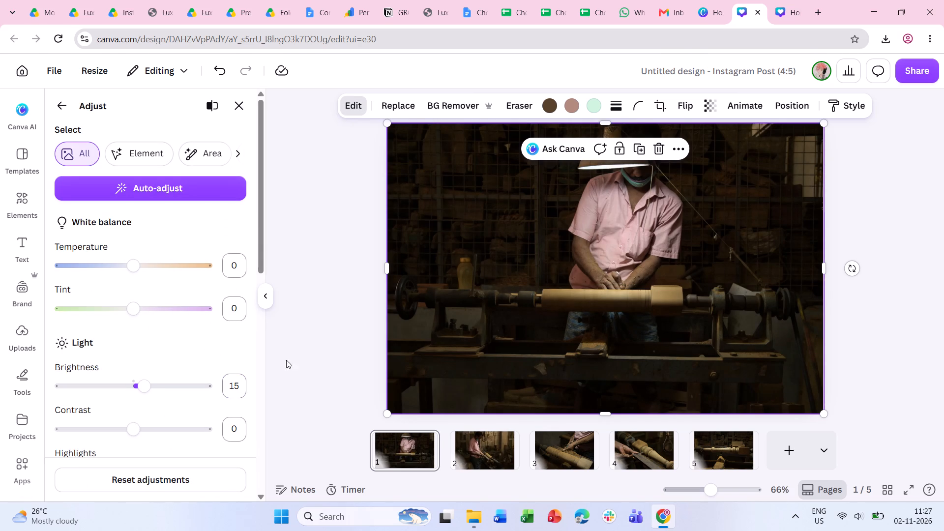
{"action": "double_click", "coordinate": [332, 339]}
Set the brightness of the close-up woodturning photo on page 3 to 15.
{"action": "left_click", "coordinate": [559, 448]}
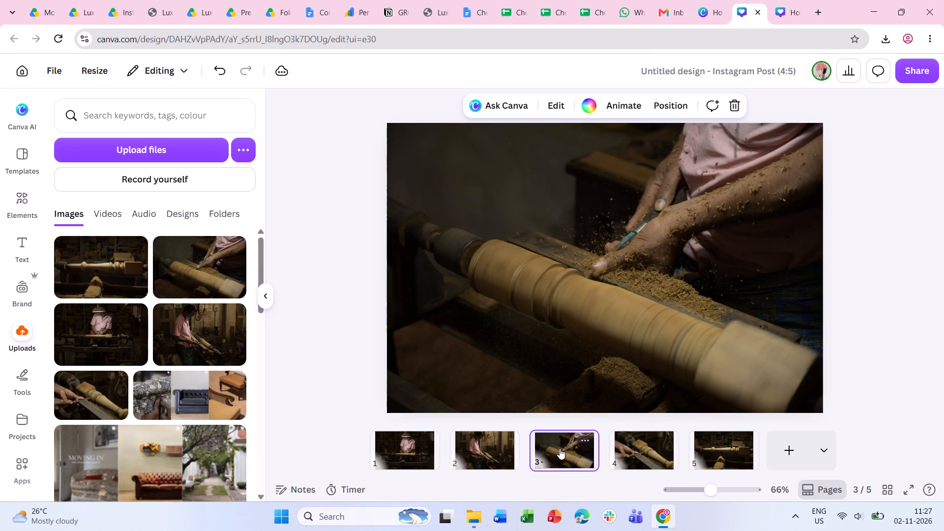
{"action": "left_click", "coordinate": [562, 317]}
{"action": "left_click", "coordinate": [366, 107]}
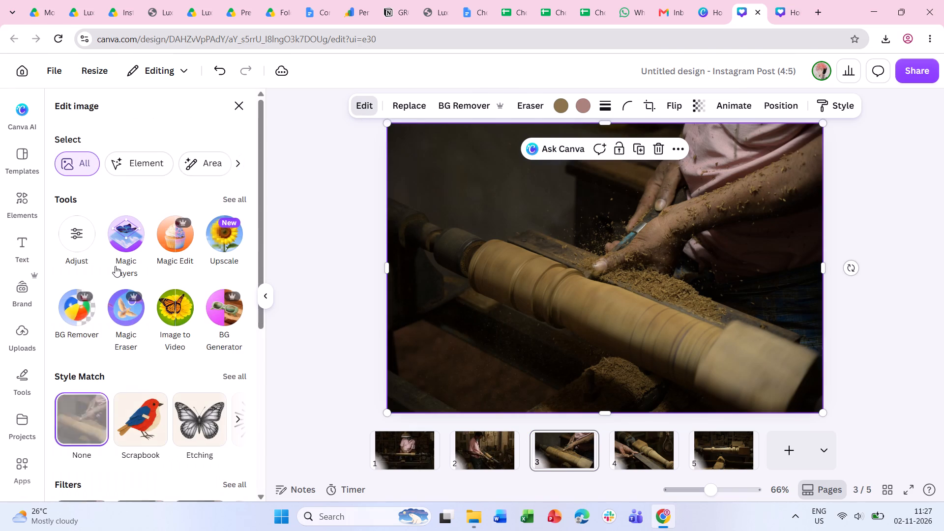
{"action": "left_click", "coordinate": [80, 249]}
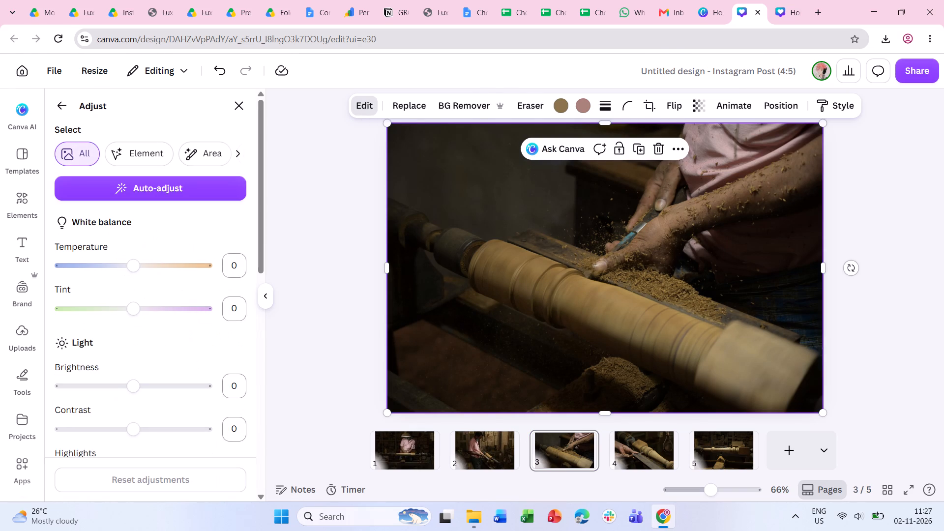
{"action": "left_click", "coordinate": [235, 389]}
{"action": "type", "text": "15"}
{"action": "key", "text": "Return"}
Open the image adjustments for the page 4 photo of the chisel held against the turned leg.
{"action": "left_click", "coordinate": [645, 462]}
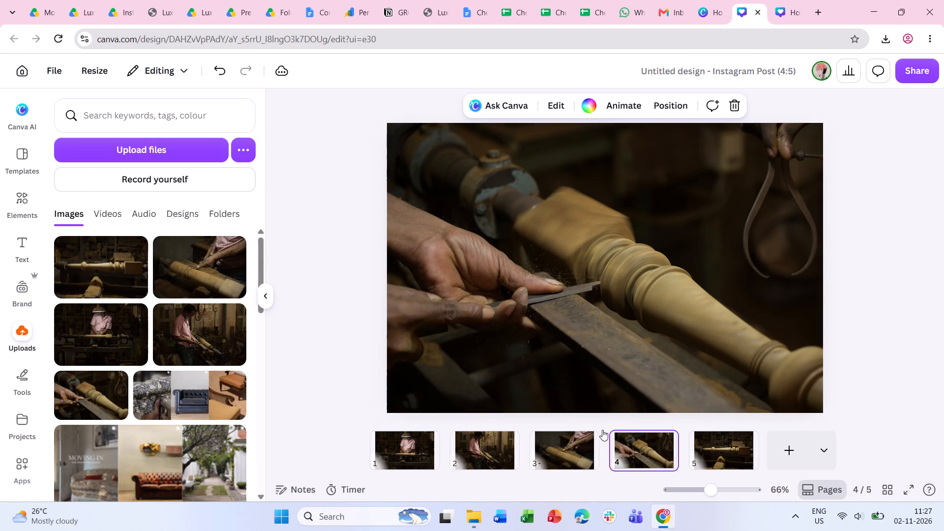
{"action": "left_click", "coordinate": [703, 452]}
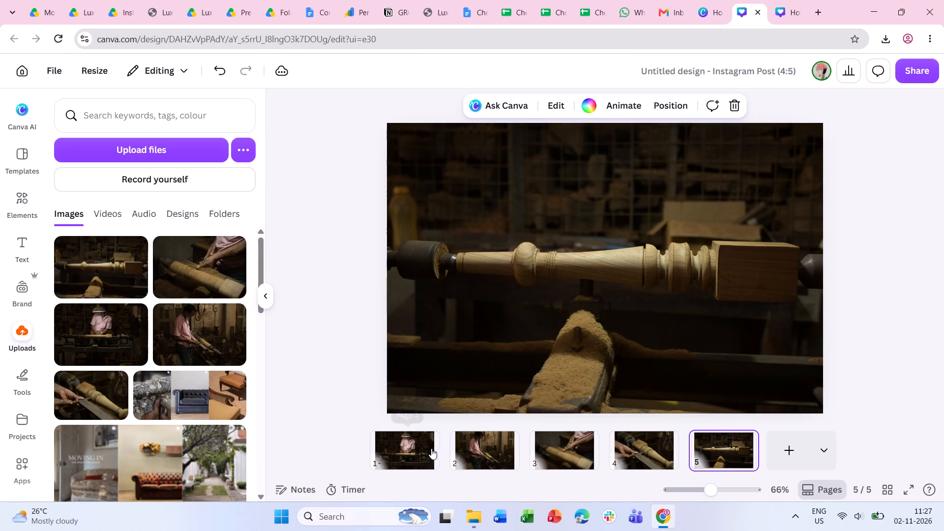
{"action": "left_click", "coordinate": [673, 457]}
{"action": "left_click", "coordinate": [561, 103]}
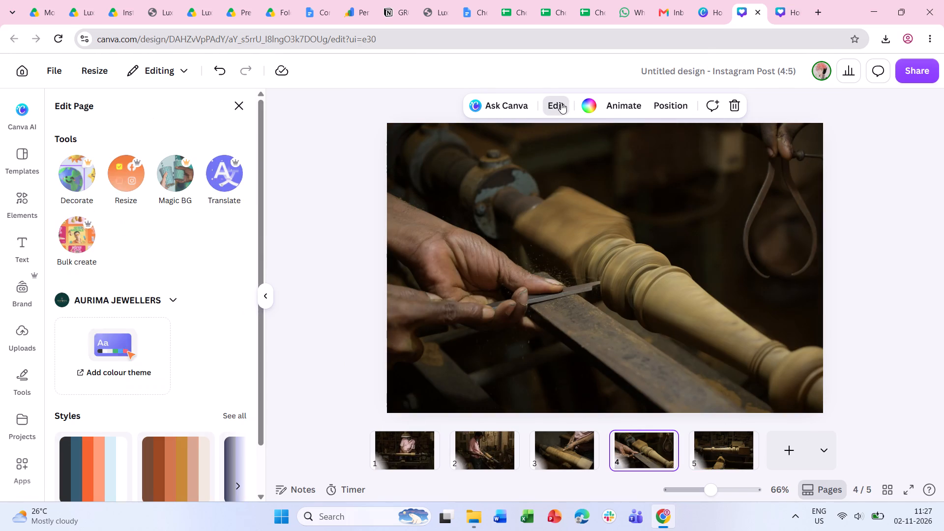
{"action": "left_click", "coordinate": [606, 292]}
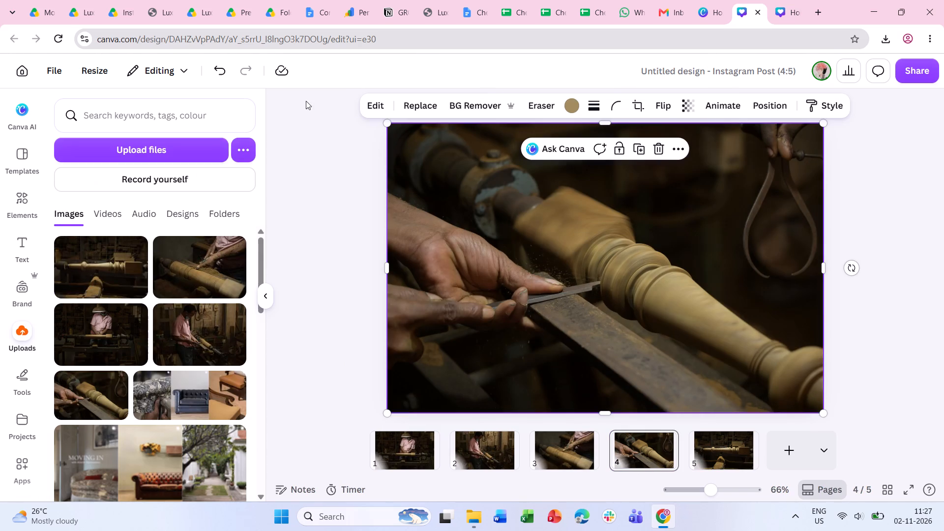
{"action": "left_click", "coordinate": [373, 106]}
{"action": "left_click", "coordinate": [82, 248]}
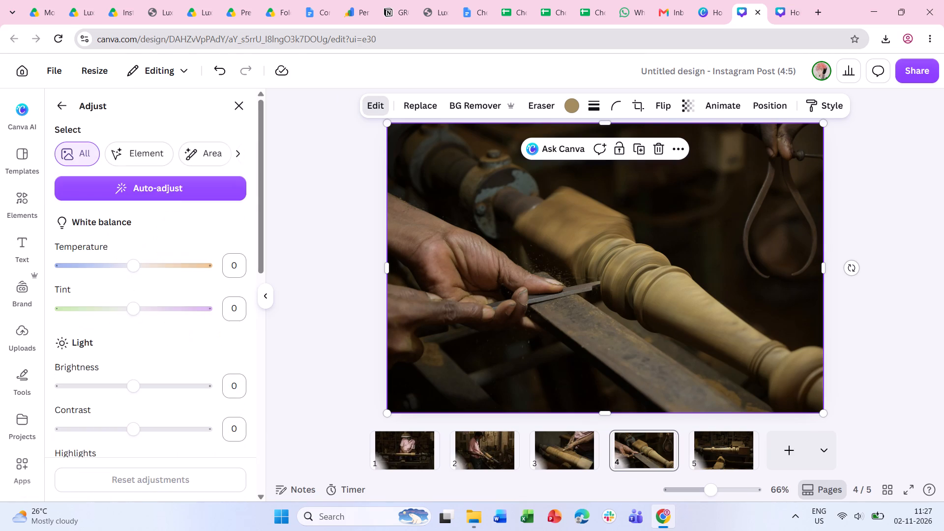
Set the brightness of the page 4 photo of the chisel against the turned leg to 15.
{"action": "left_click", "coordinate": [242, 381]}
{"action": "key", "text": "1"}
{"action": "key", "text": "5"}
{"action": "key", "text": "Return"}
Set the brightness of the page 5 photo of the turned leg mounted on the lathe to 15.
{"action": "left_click", "coordinate": [712, 452]}
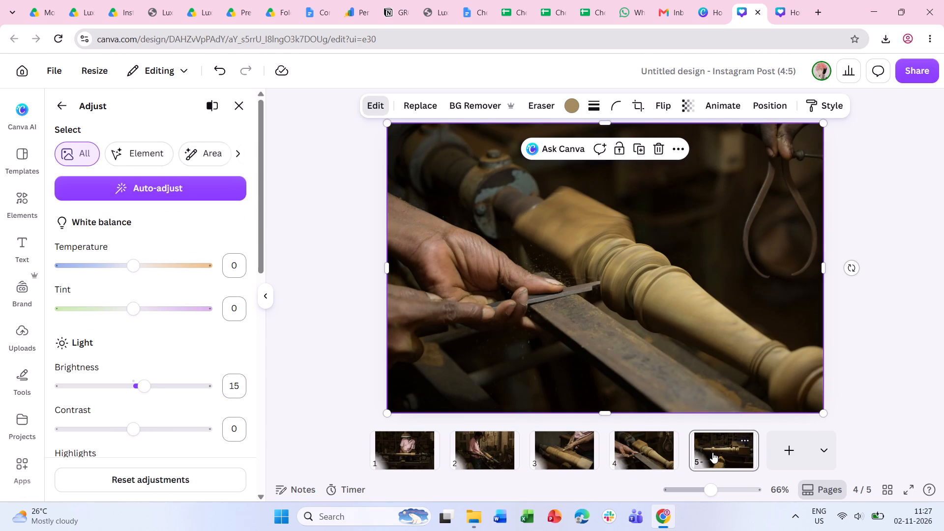
{"action": "left_click", "coordinate": [561, 102]}
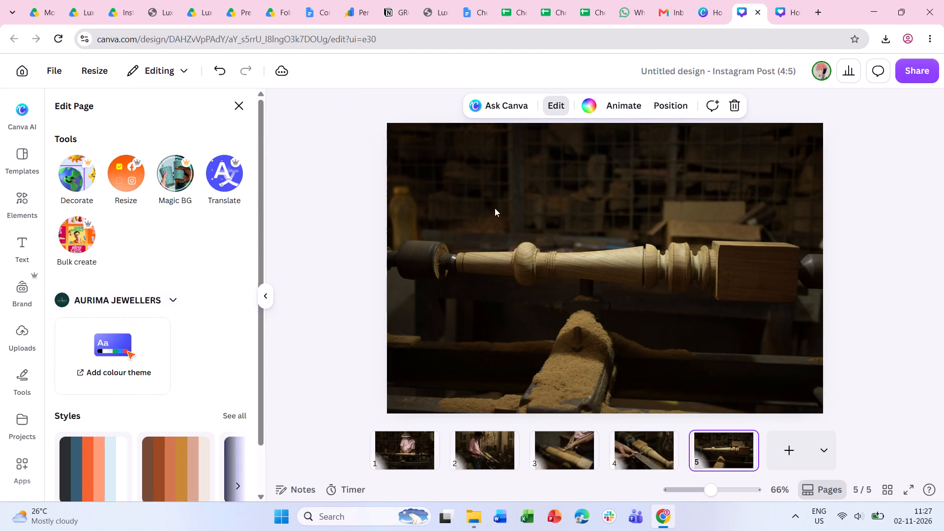
{"action": "left_click", "coordinate": [572, 240]}
{"action": "left_click", "coordinate": [389, 105]}
{"action": "left_click", "coordinate": [368, 105]}
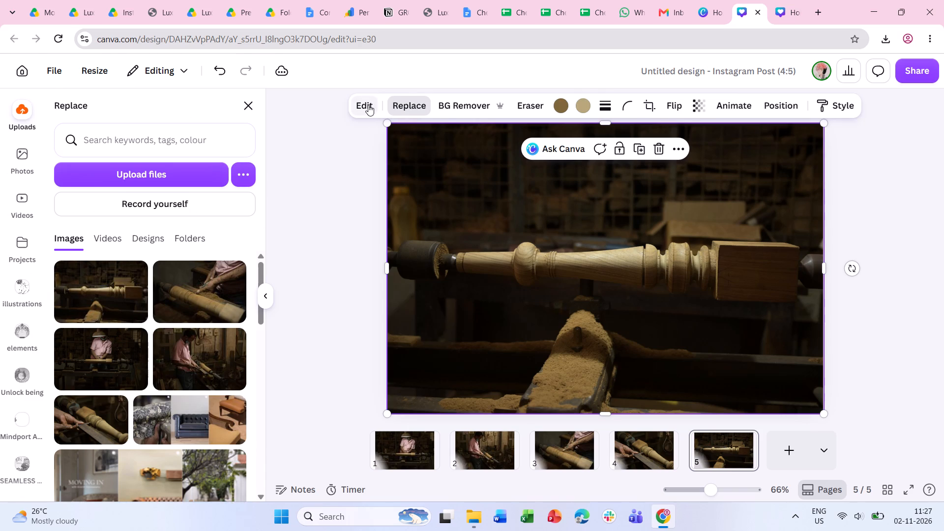
{"action": "left_click", "coordinate": [87, 233]}
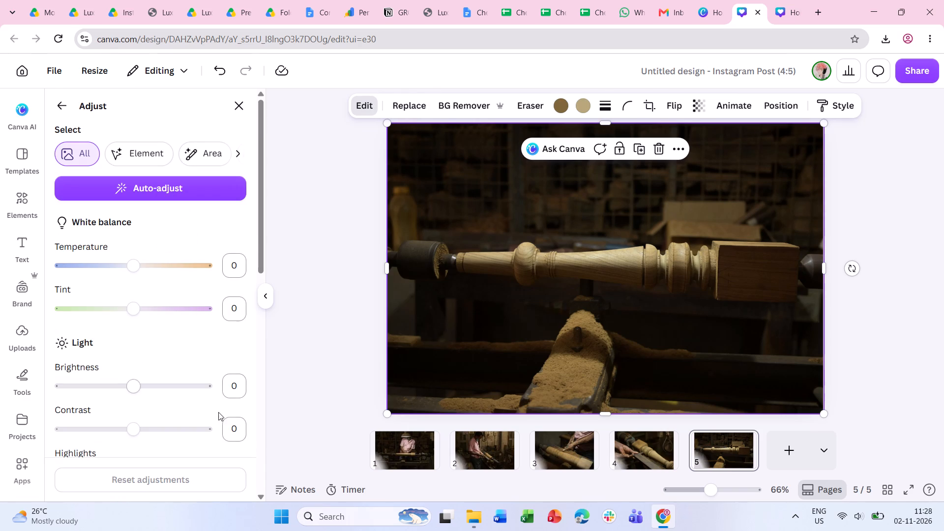
{"action": "left_click", "coordinate": [242, 379]}
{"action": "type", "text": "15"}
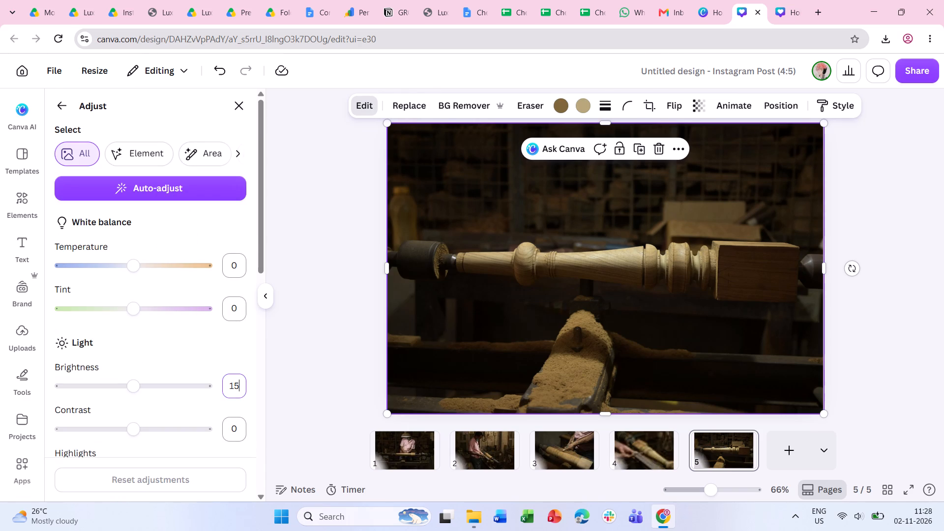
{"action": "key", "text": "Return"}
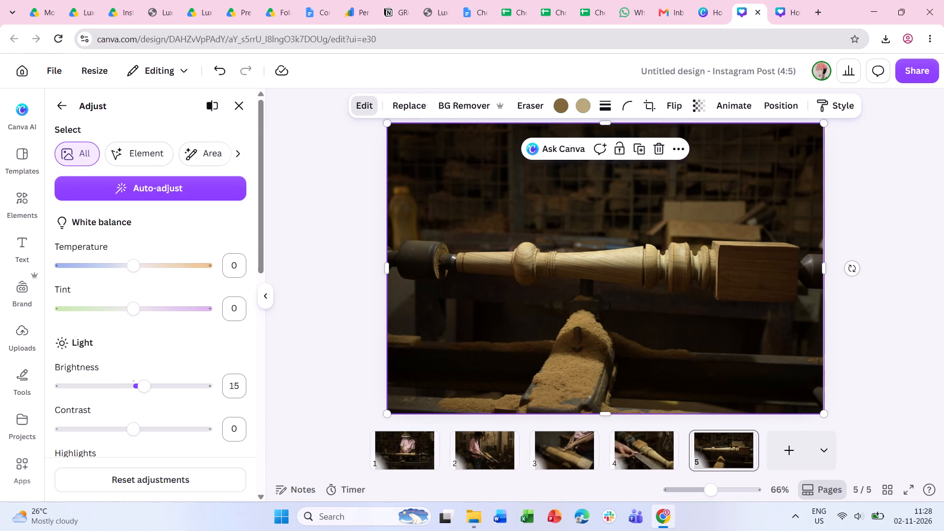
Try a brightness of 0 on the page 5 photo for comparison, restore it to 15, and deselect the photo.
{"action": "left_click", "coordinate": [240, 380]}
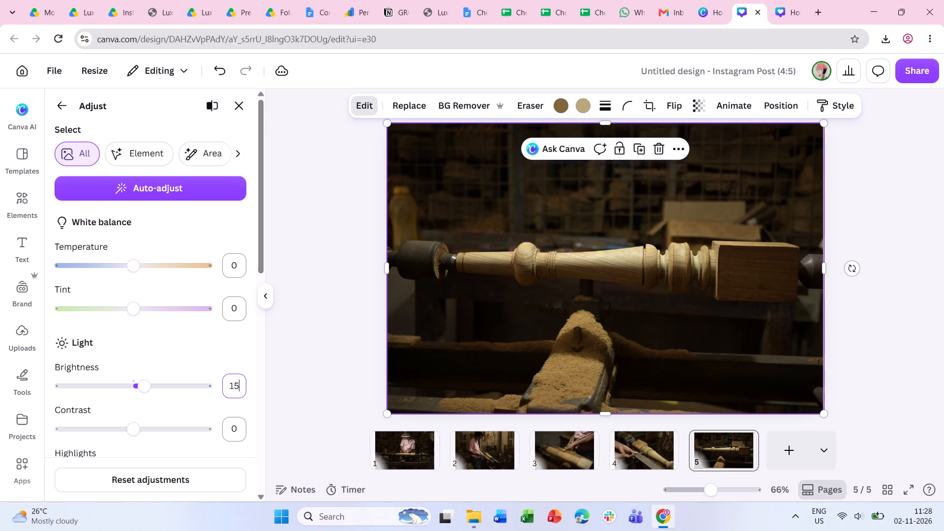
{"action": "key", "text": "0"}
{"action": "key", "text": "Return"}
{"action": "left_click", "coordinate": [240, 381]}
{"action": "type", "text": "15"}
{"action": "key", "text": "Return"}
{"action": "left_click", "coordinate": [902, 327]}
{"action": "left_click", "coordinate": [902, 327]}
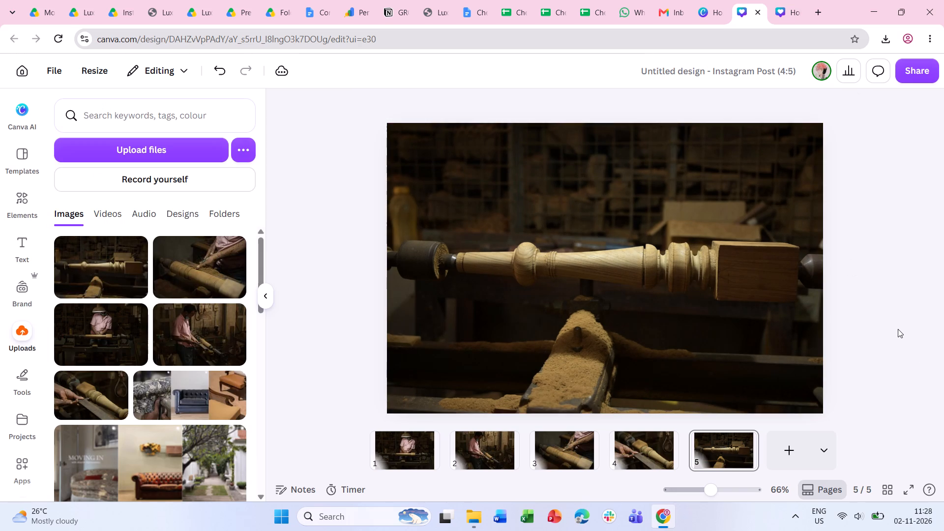
Review the brightened photos in order from page 1 through page 5.
{"action": "left_click", "coordinate": [413, 449]}
{"action": "left_click", "coordinate": [466, 456]}
{"action": "left_click", "coordinate": [559, 453]}
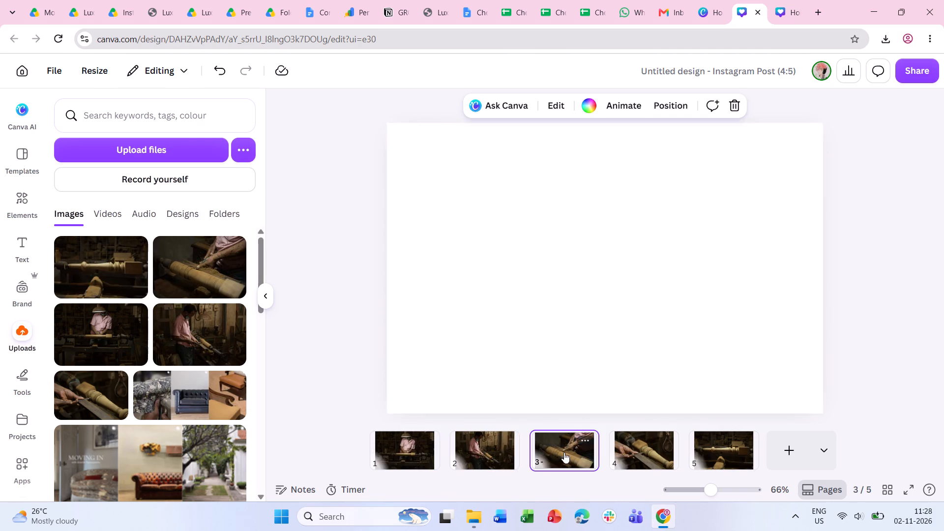
{"action": "left_click", "coordinate": [645, 452]}
{"action": "left_click", "coordinate": [708, 450]}
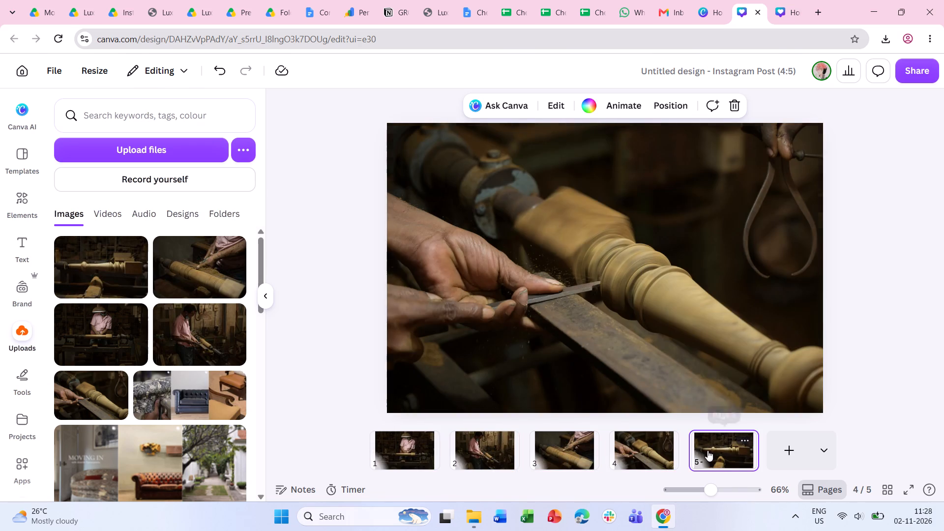
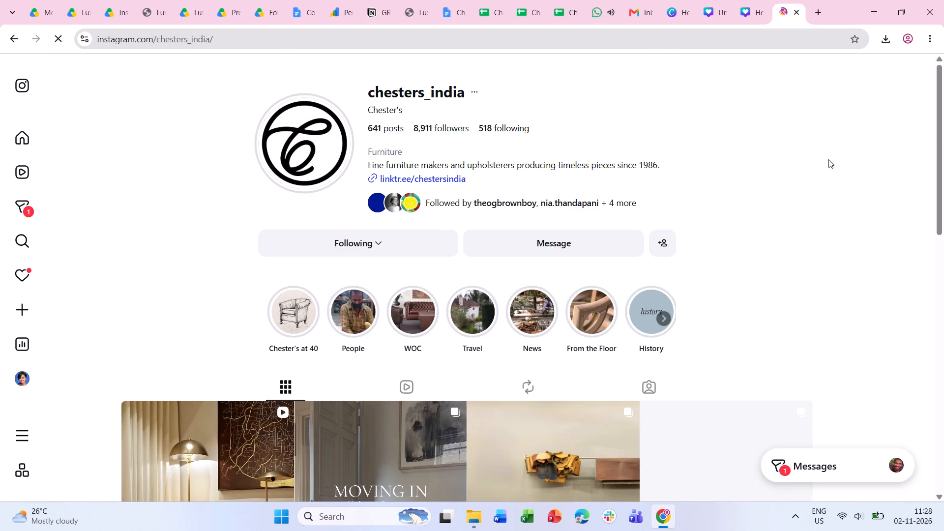
Examine the recent post covers in the chesters_india Instagram profile grid for their visual and title styling.
{"action": "scroll", "coordinate": [860, 212], "scroll_direction": "down", "scroll_amount": 2}
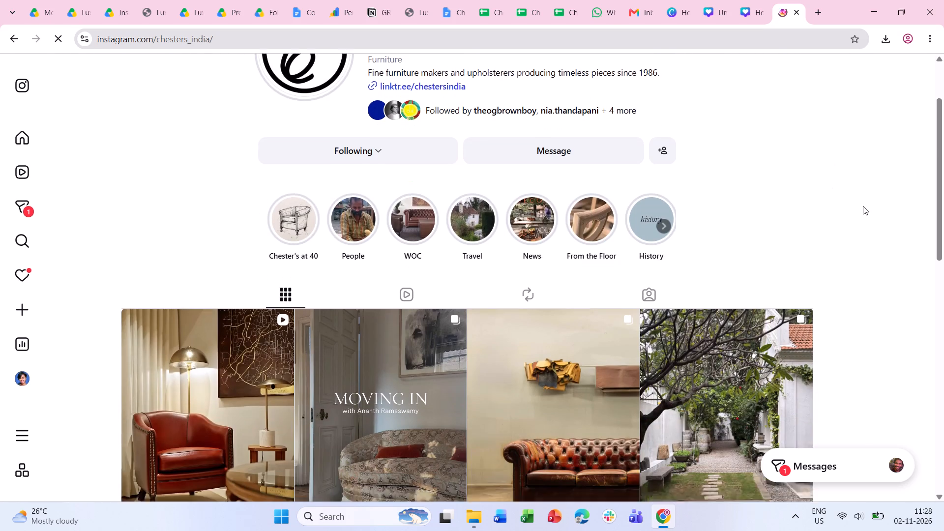
{"action": "scroll", "coordinate": [862, 198], "scroll_direction": "down", "scroll_amount": 1}
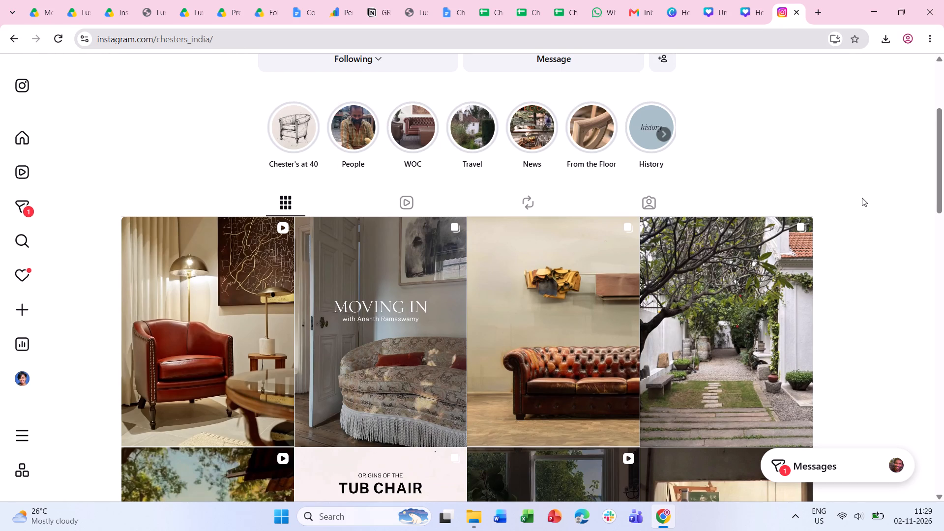
{"action": "scroll", "coordinate": [862, 198], "scroll_direction": "down", "scroll_amount": 6}
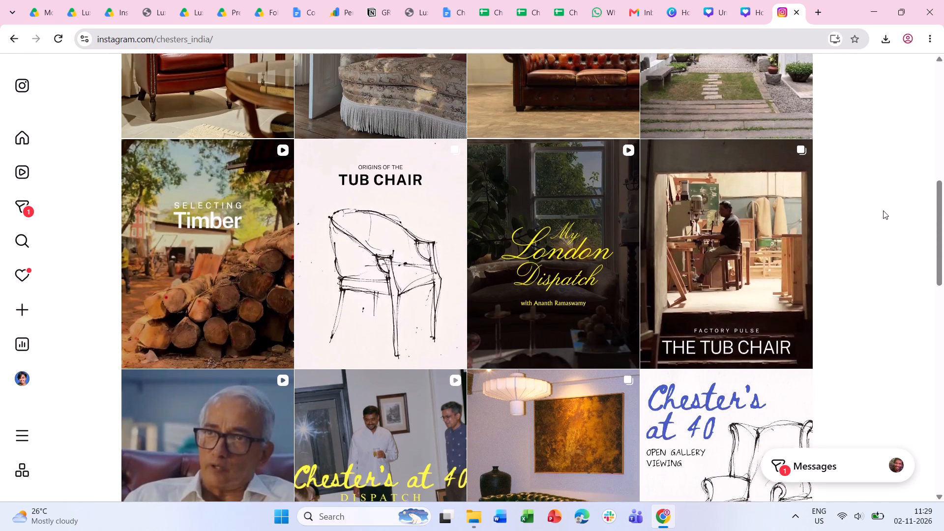
{"action": "scroll", "coordinate": [882, 218], "scroll_direction": "up", "scroll_amount": 4}
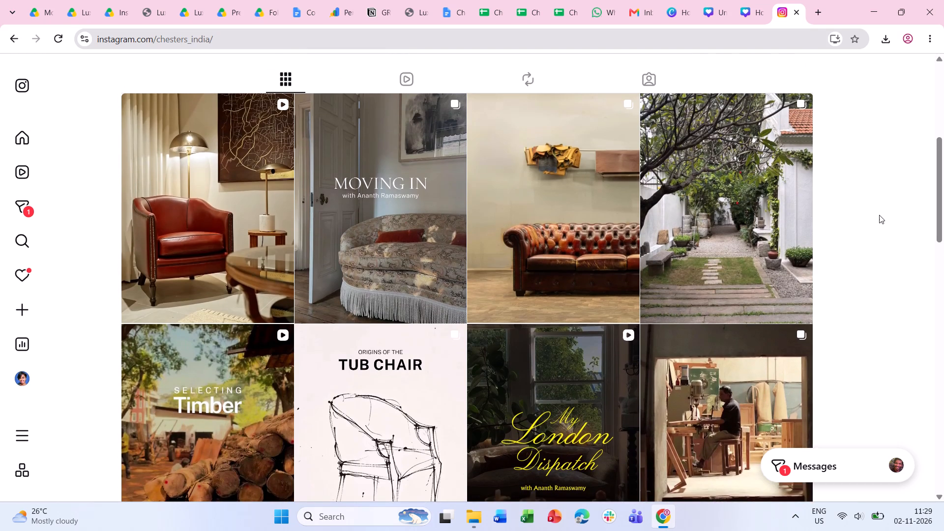
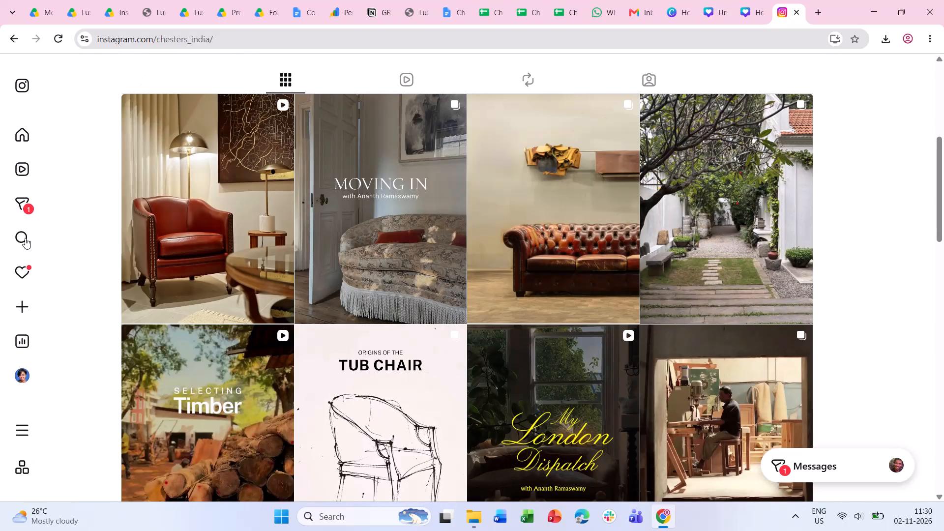
Open the direct messages inbox on Instagram.
{"action": "left_click", "coordinate": [11, 206]}
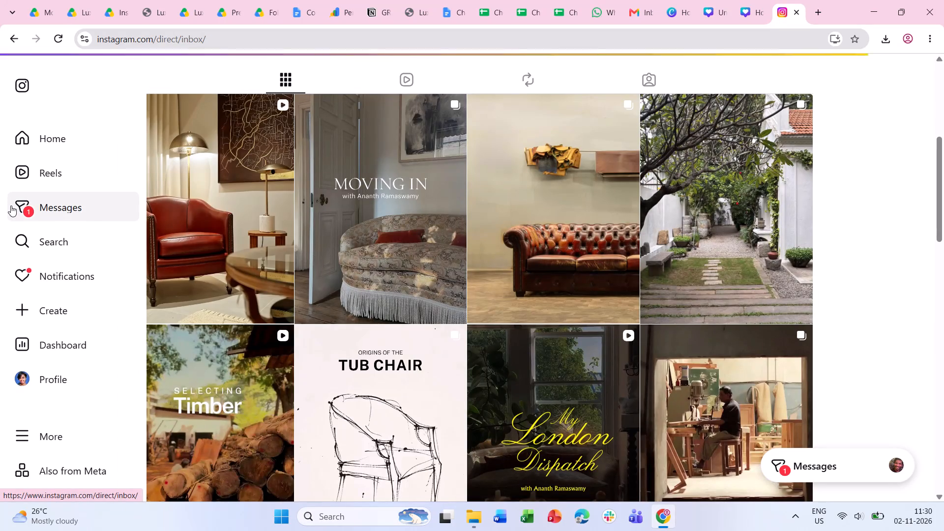
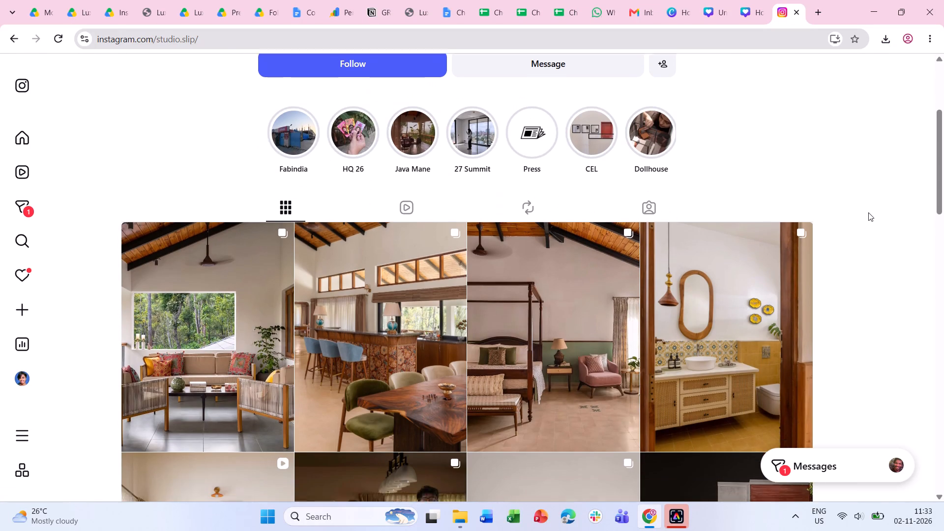
View the first two images of studio.slip's carousel post featuring the green ombre dining chairs on Instagram.
{"action": "left_click", "coordinate": [390, 312]}
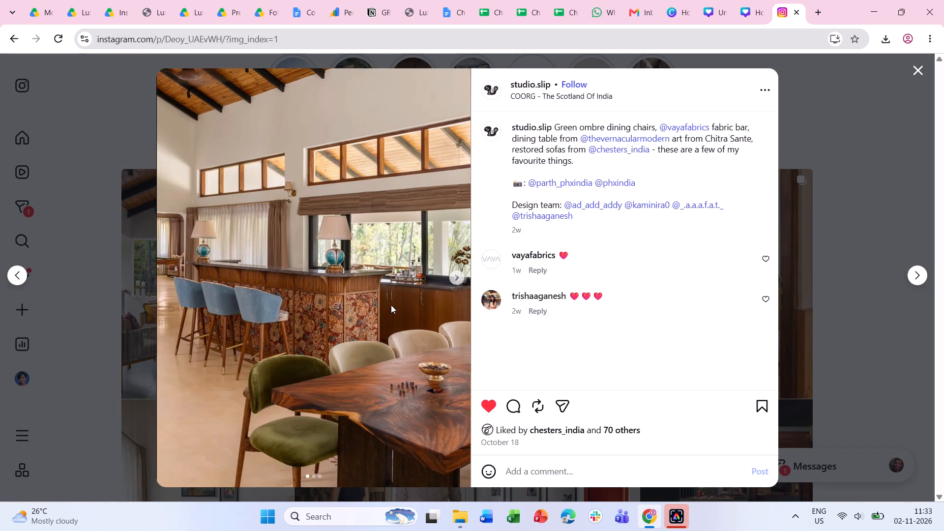
{"action": "left_click", "coordinate": [457, 270]}
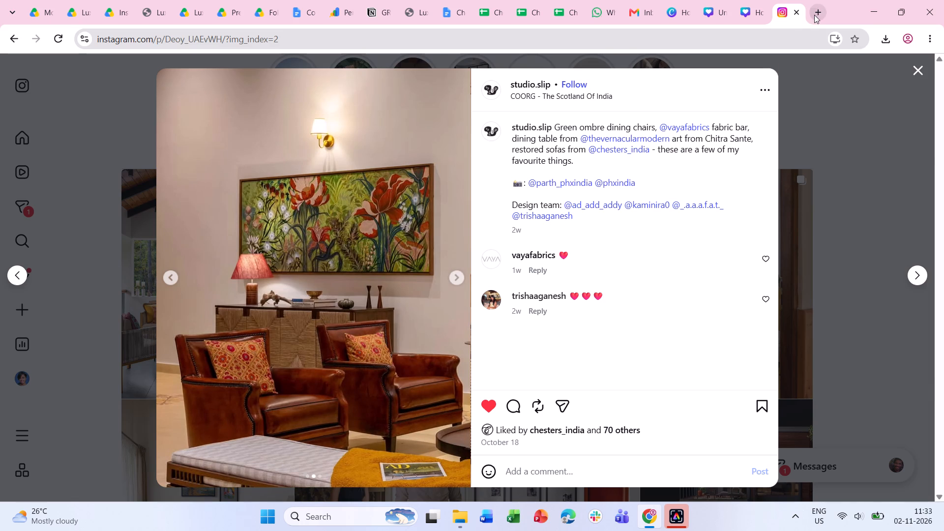
Switch to Google Docs and open the "Captions for Posts" document from the recent documents, keeping "Content for Instagram" open.
{"action": "left_click", "coordinate": [299, 15]}
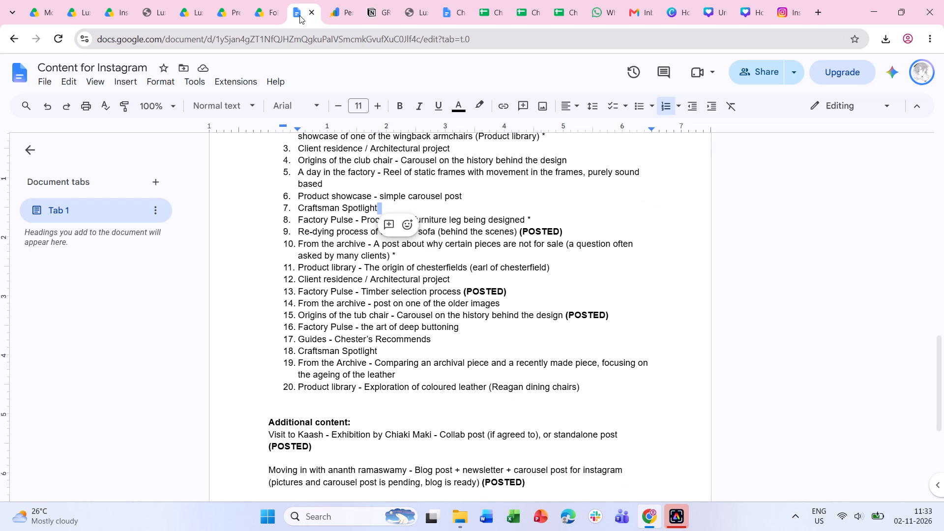
{"action": "right_click", "coordinate": [13, 71]}
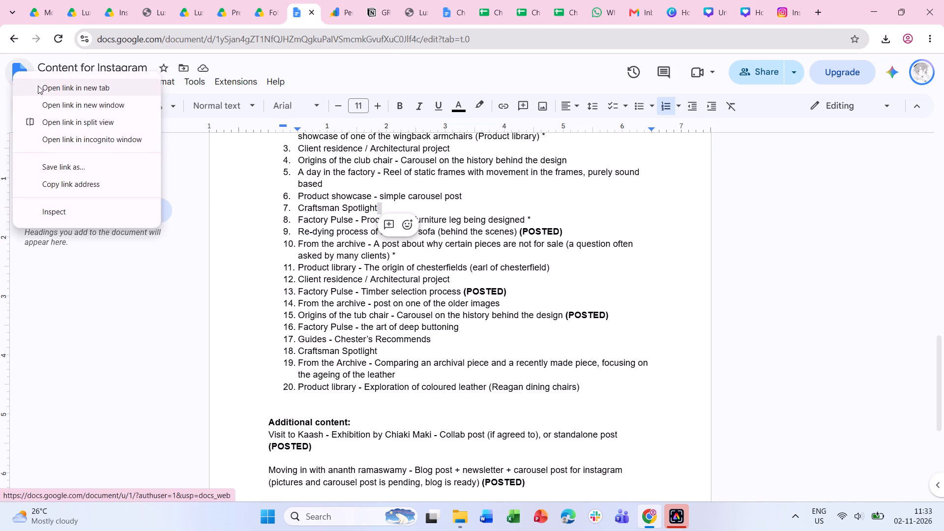
{"action": "left_click", "coordinate": [38, 86]}
{"action": "left_click", "coordinate": [313, 0]}
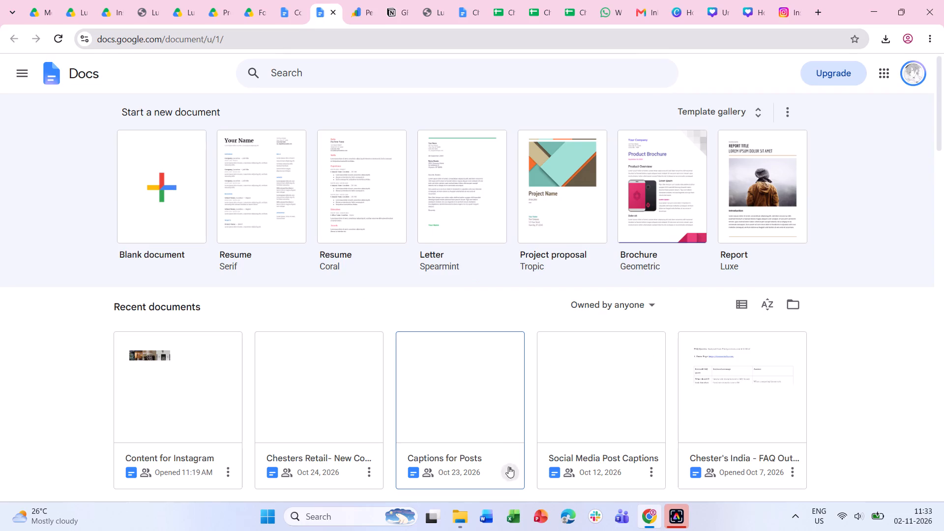
{"action": "double_click", "coordinate": [481, 425]}
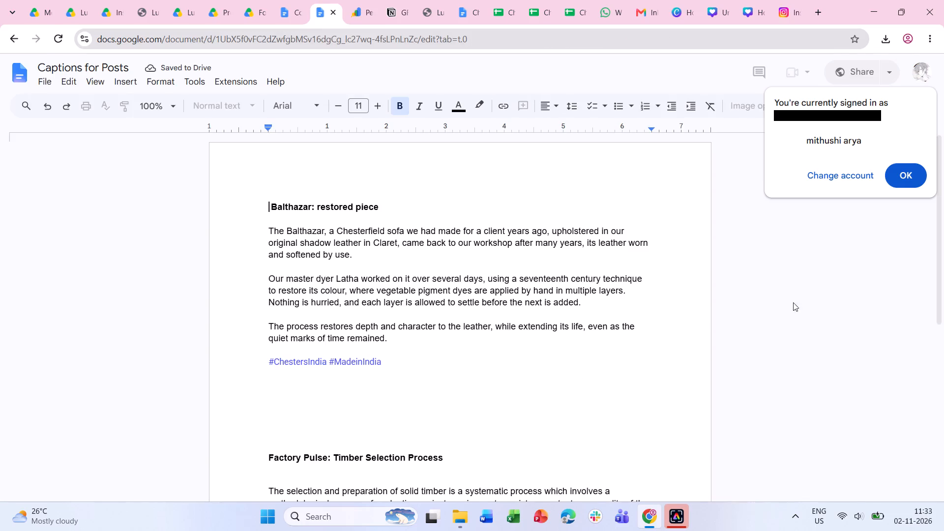
Add the title "Studio Slip: Restored Valentine Armchairs" below the last caption's hashtags at the end of the Captions for Posts document.
{"action": "scroll", "coordinate": [681, 311], "scroll_direction": "down", "scroll_amount": 6}
{"action": "left_click", "coordinate": [910, 169]}
{"action": "scroll", "coordinate": [571, 370], "scroll_direction": "down", "scroll_amount": 12}
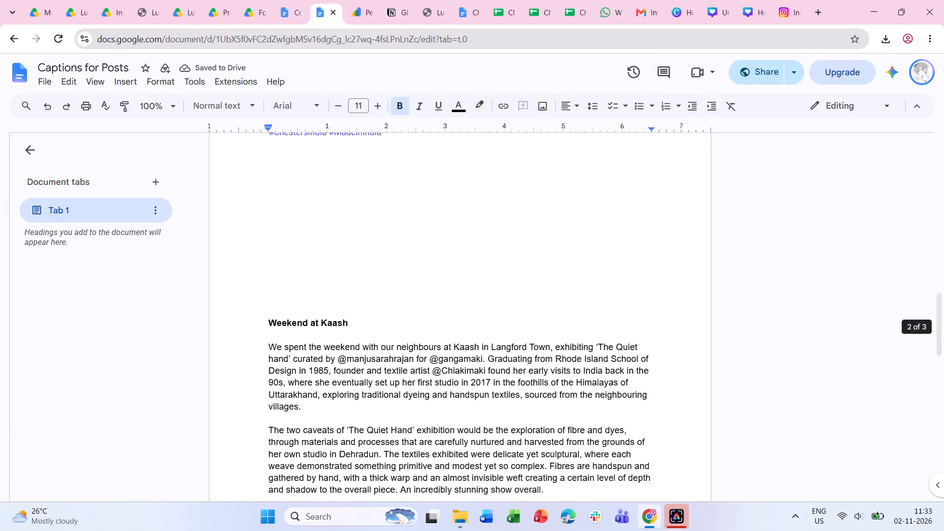
{"action": "scroll", "coordinate": [571, 370], "scroll_direction": "down", "scroll_amount": 12}
{"action": "left_click", "coordinate": [506, 273]}
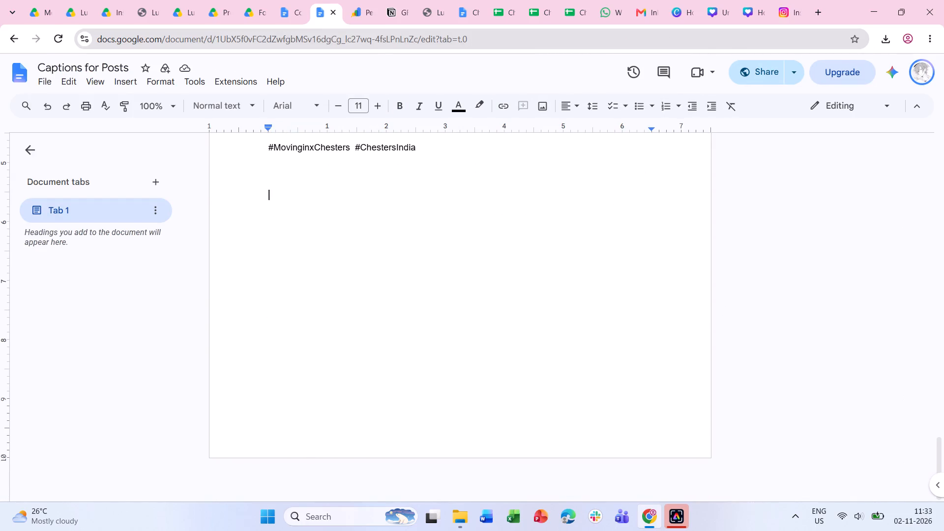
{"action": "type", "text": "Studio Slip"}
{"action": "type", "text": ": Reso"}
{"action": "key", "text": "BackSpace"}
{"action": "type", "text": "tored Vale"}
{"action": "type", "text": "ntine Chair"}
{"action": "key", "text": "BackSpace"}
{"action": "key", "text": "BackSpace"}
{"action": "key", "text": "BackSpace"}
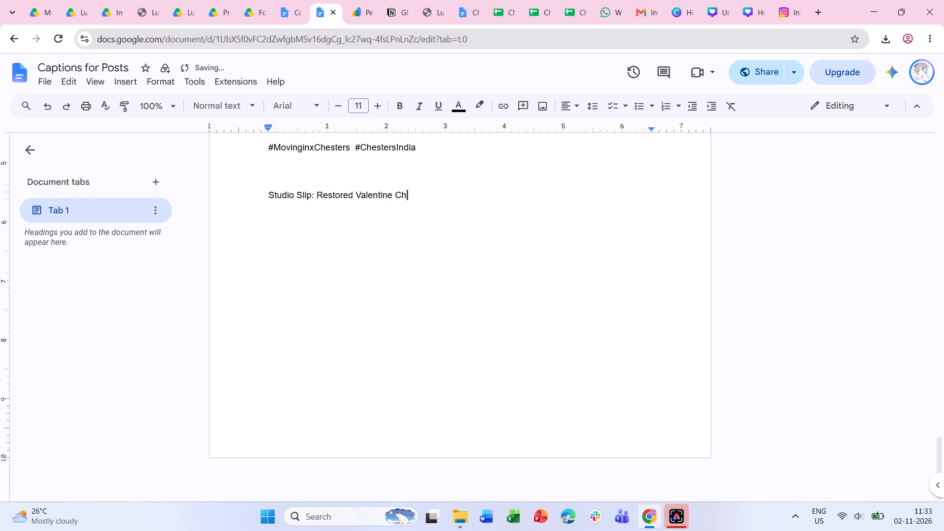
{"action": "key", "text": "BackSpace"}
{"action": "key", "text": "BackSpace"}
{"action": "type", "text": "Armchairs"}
Replace the word "Restored" with "Re-dyed" in the Studio Slip title at the end of the captions document.
{"action": "left_click", "coordinate": [351, 193]}
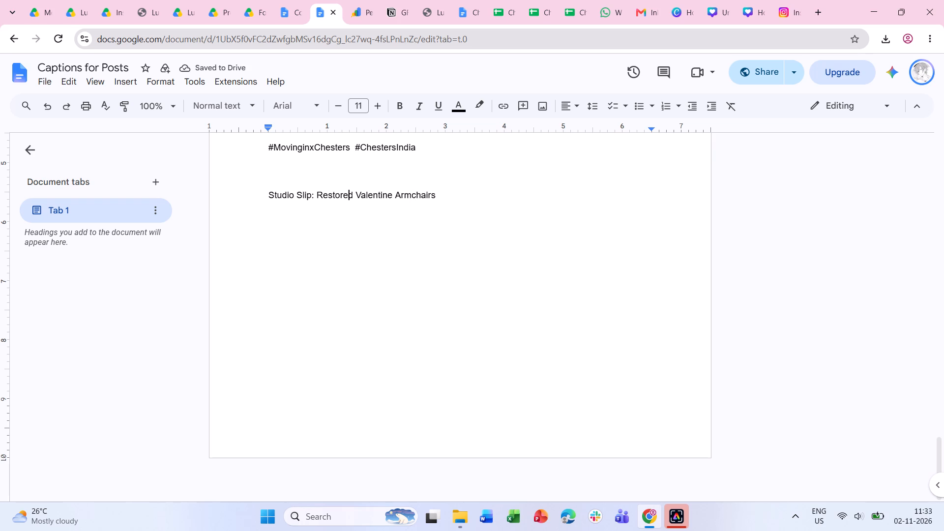
{"action": "key", "text": "Right"}
{"action": "key", "text": "BackSpace"}
{"action": "key", "text": "BackSpace"}
{"action": "key", "text": "BackSpace"}
{"action": "key", "text": "BackSpace"}
{"action": "key", "text": "BackSpace"}
{"action": "key", "text": "BackSpace"}
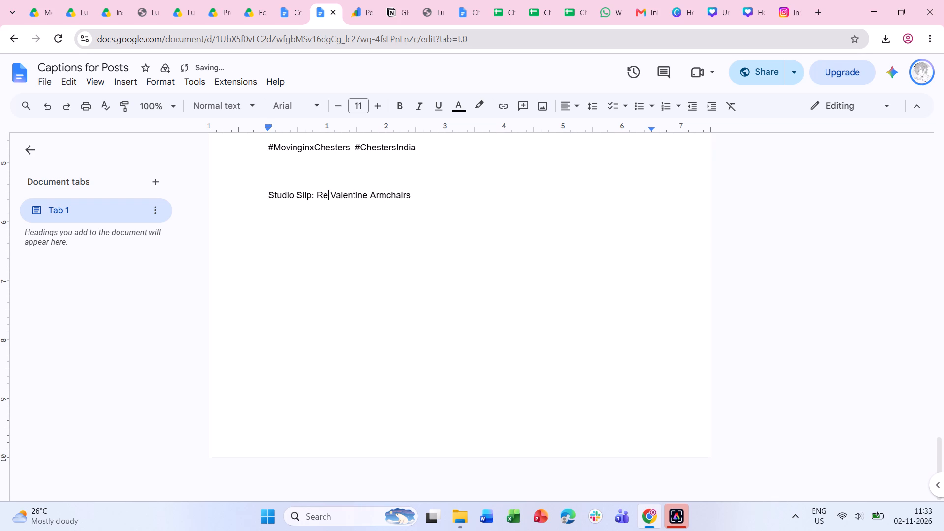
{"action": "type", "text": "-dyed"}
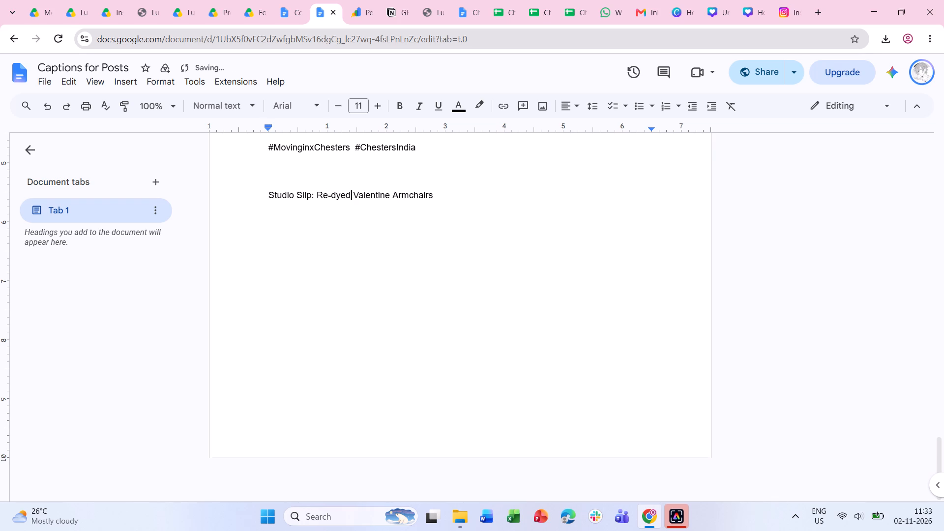
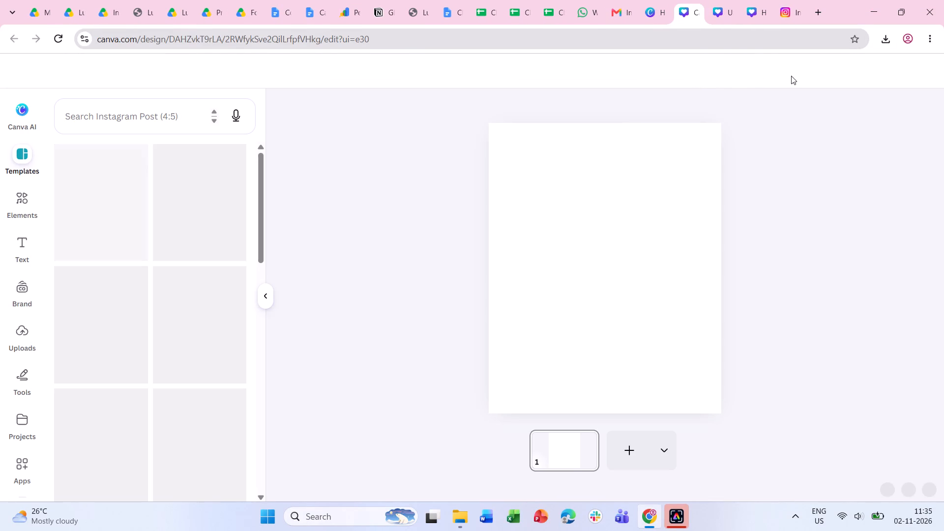
Name the new blank 4:5 Instagram post design "Restored Valentine Armchairs".
{"action": "left_click", "coordinate": [755, 77]}
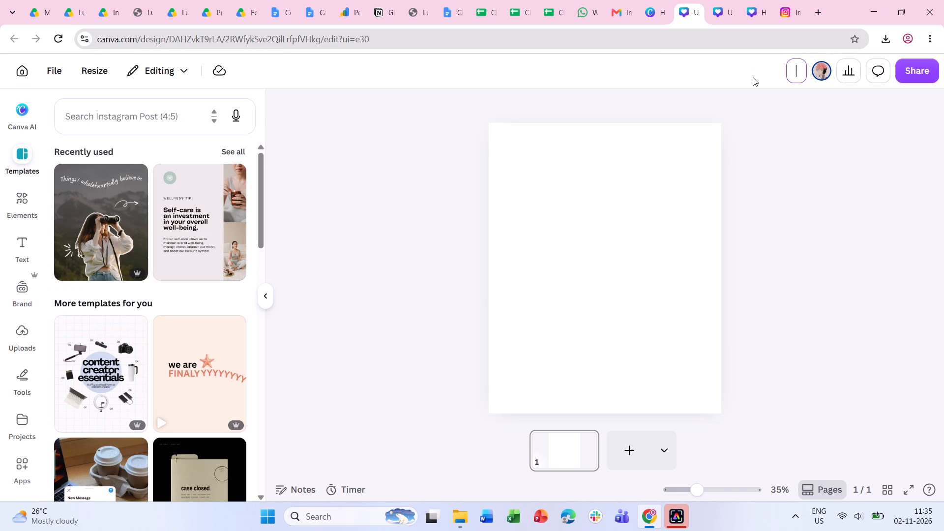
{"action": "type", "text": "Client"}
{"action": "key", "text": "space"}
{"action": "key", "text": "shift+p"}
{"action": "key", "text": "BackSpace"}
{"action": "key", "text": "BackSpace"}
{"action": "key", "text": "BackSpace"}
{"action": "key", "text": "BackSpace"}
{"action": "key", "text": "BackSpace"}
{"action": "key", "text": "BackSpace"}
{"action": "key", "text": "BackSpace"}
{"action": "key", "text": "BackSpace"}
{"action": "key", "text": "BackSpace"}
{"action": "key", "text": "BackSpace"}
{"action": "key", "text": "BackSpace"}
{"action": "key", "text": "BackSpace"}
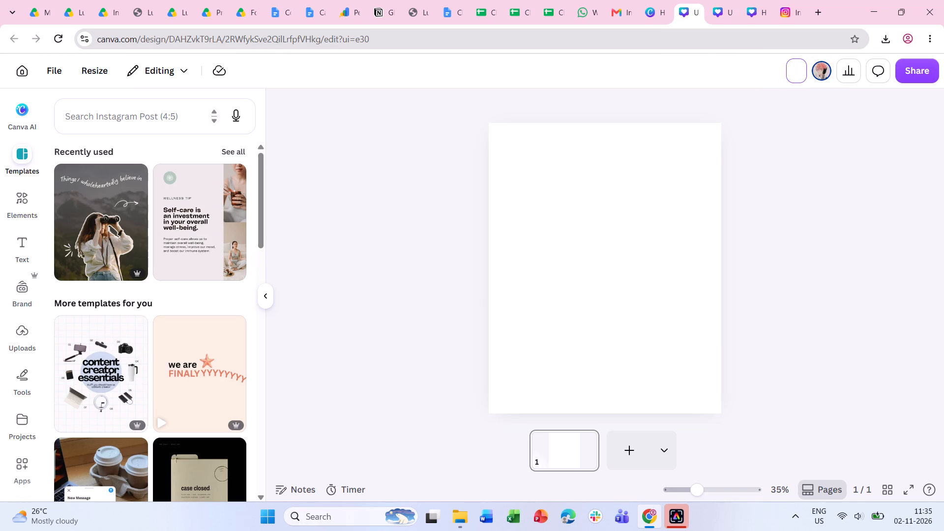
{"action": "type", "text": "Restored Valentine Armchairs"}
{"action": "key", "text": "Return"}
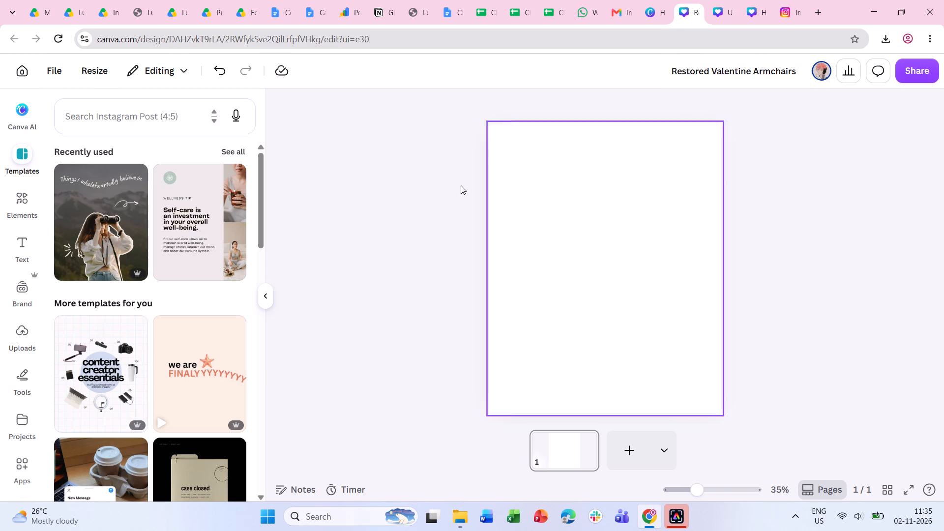
Upload the photo "WhatsApp Image 2026-10-30 at 15.45.30" from the Downloads folder into the design's uploads.
{"action": "left_click", "coordinate": [19, 330]}
{"action": "left_click", "coordinate": [464, 510]}
{"action": "left_click_drag", "start_coordinate": [366, 230], "coordinate": [163, 400]}
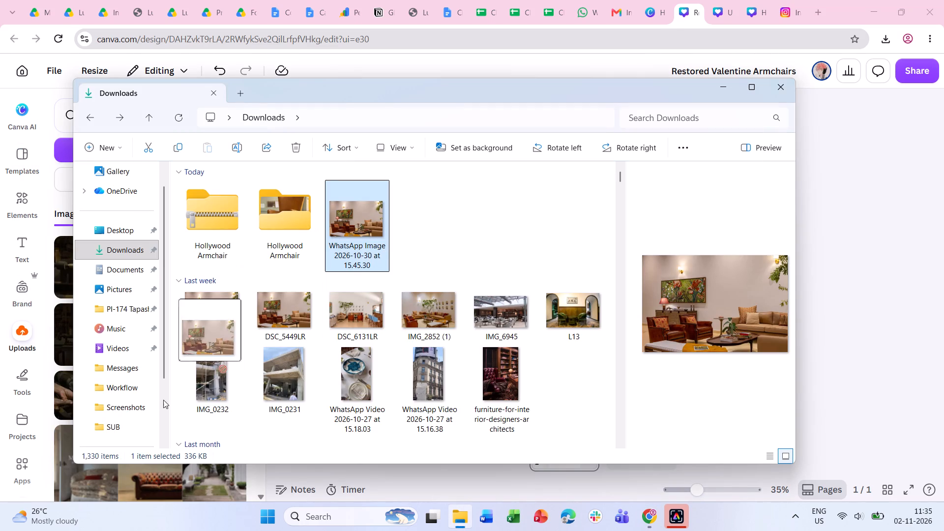
{"action": "left_click_drag", "start_coordinate": [163, 400], "coordinate": [115, 485]}
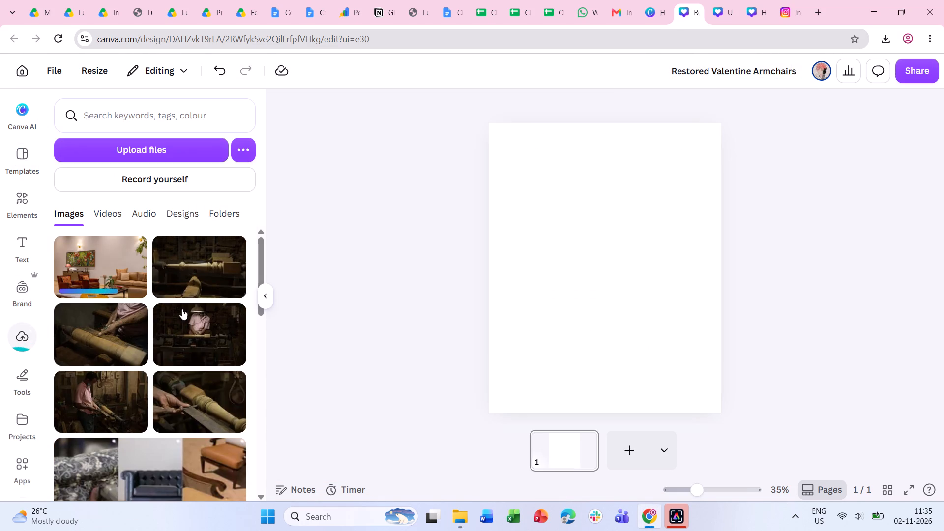
Place the uploaded living-room photo at the page's top-left corner and enlarge it to fill the page, framing the two leather armchairs.
{"action": "left_click", "coordinate": [110, 279]}
{"action": "left_click_drag", "start_coordinate": [602, 250], "coordinate": [578, 163]}
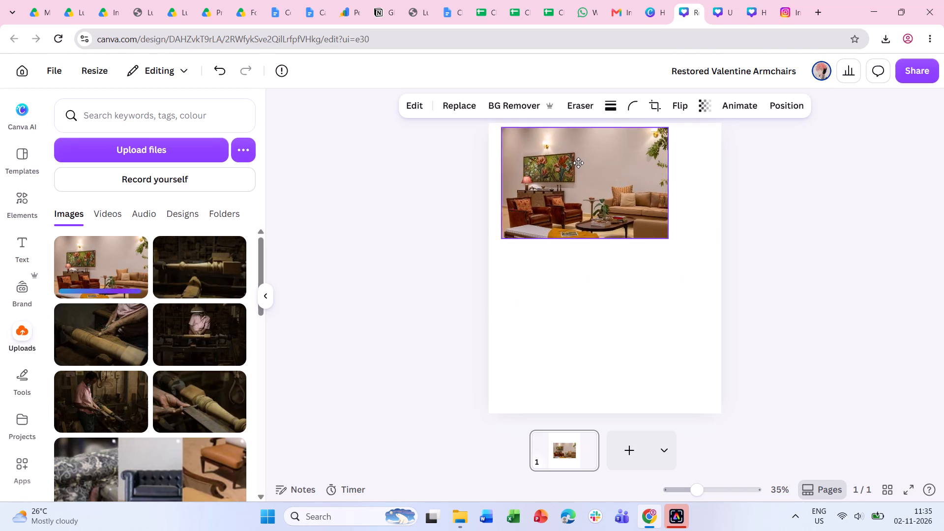
{"action": "left_click_drag", "start_coordinate": [578, 163], "coordinate": [572, 162]}
{"action": "left_click_drag", "start_coordinate": [657, 235], "coordinate": [905, 415]}
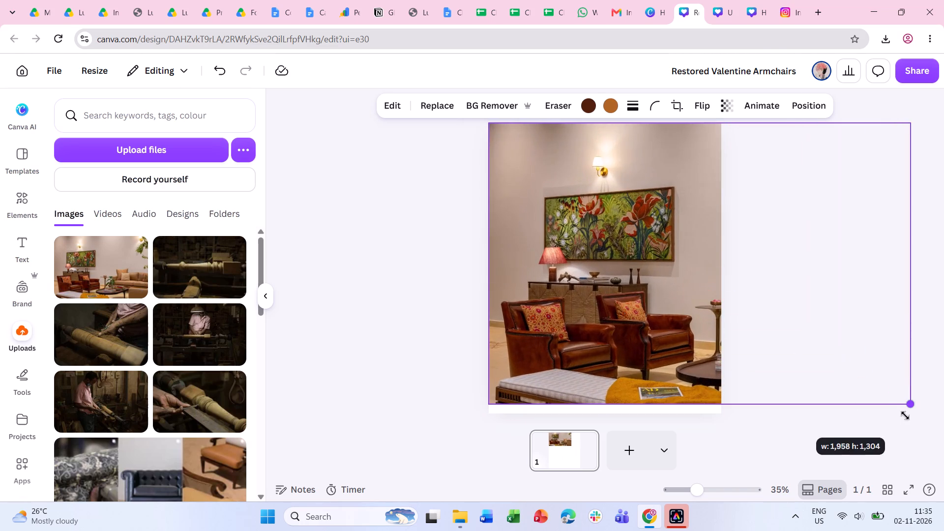
{"action": "left_click_drag", "start_coordinate": [905, 415], "coordinate": [920, 425]}
{"action": "left_click", "coordinate": [843, 443]}
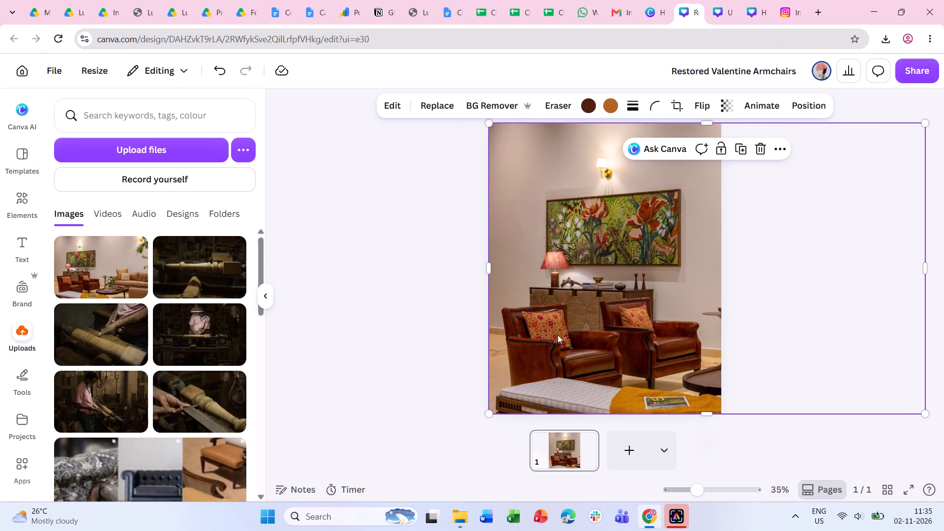
{"action": "left_click", "coordinate": [403, 260]}
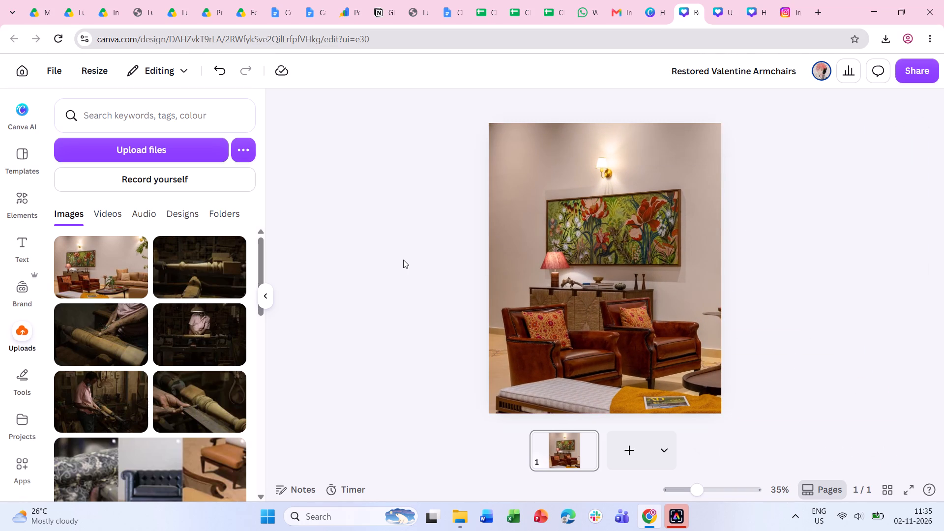
Check the armchairs photo's full extent in the crop view, keeping its framing.
{"action": "left_click", "coordinate": [565, 246]}
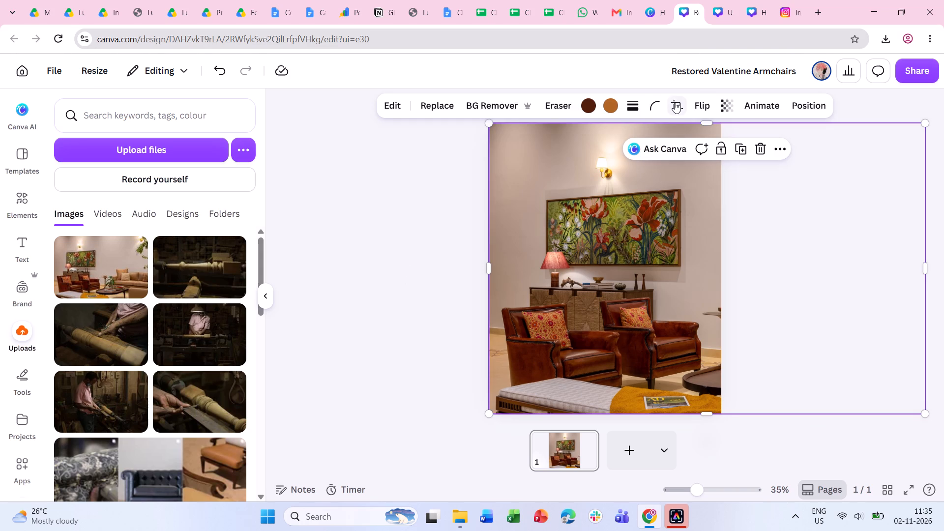
{"action": "left_click", "coordinate": [675, 102]}
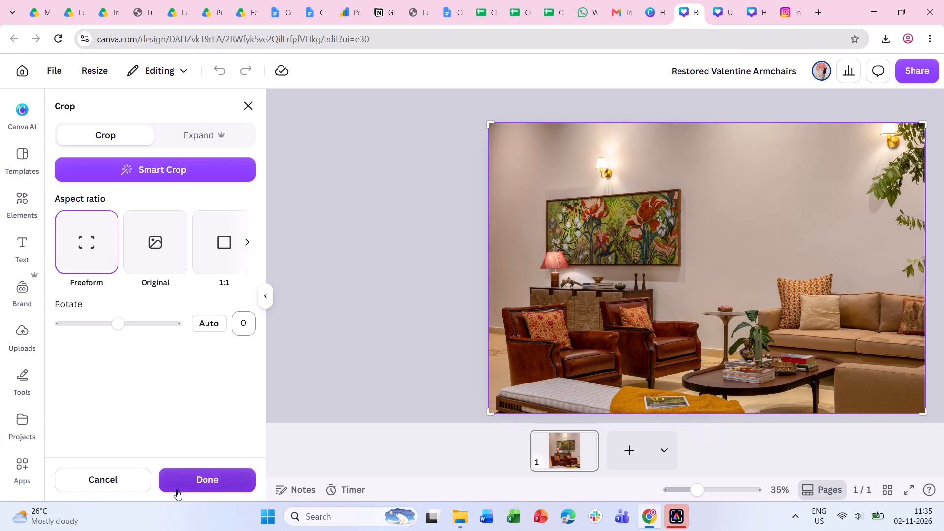
{"action": "left_click", "coordinate": [189, 477]}
{"action": "left_click", "coordinate": [386, 345]}
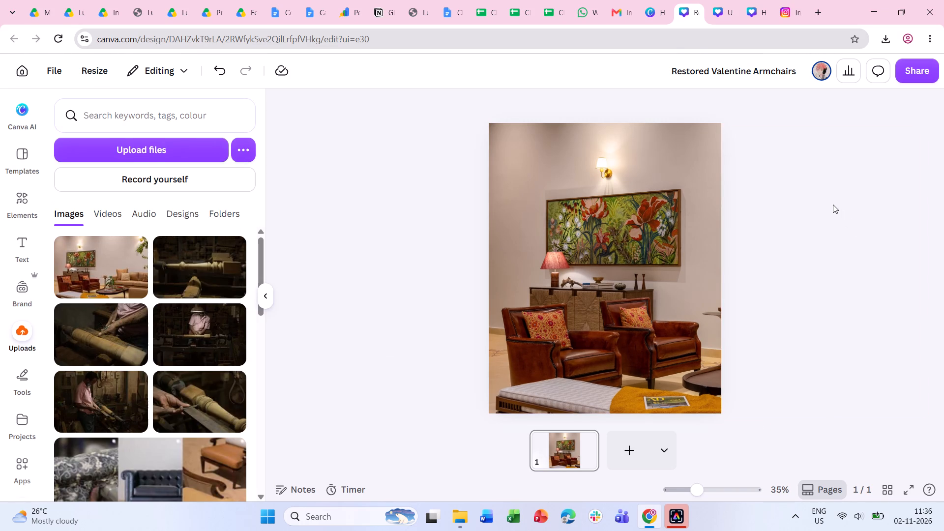
{"action": "left_click", "coordinate": [913, 77]}
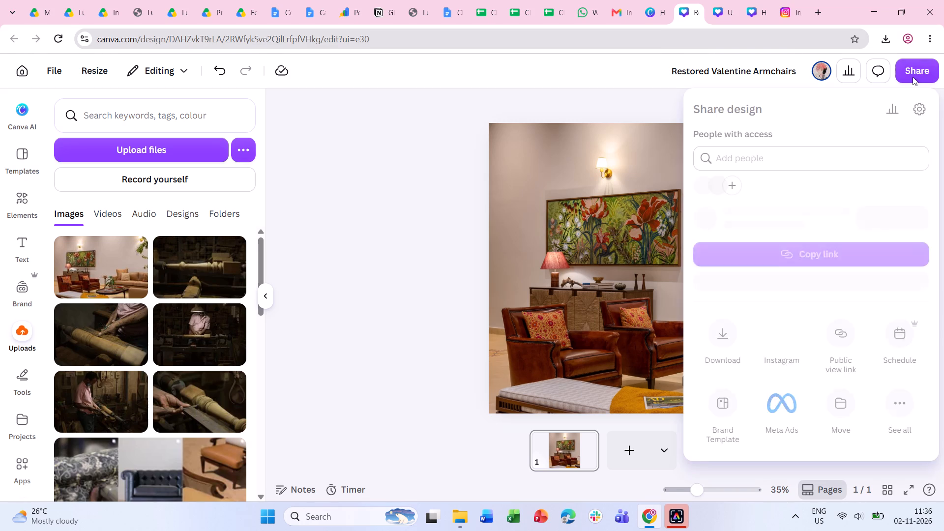
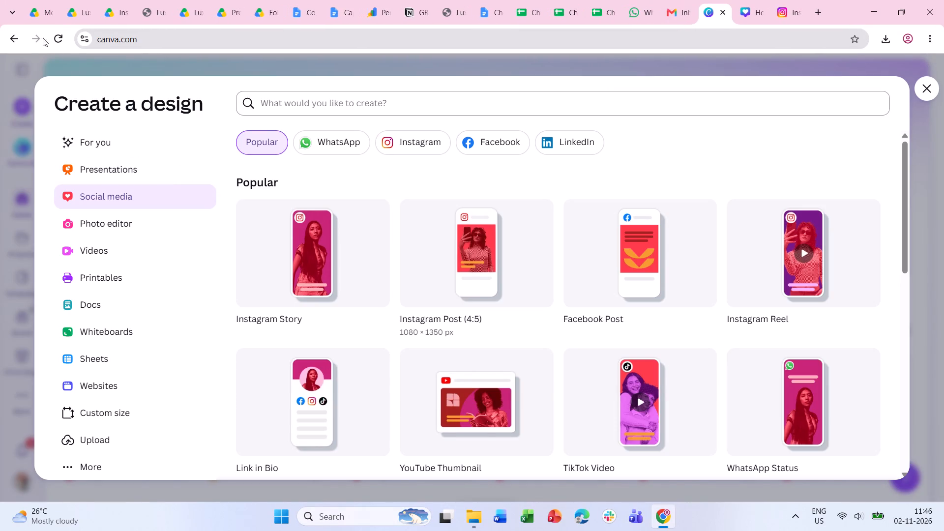
Reload the Canva home page to clear the open design-creation window.
{"action": "left_click", "coordinate": [54, 37]}
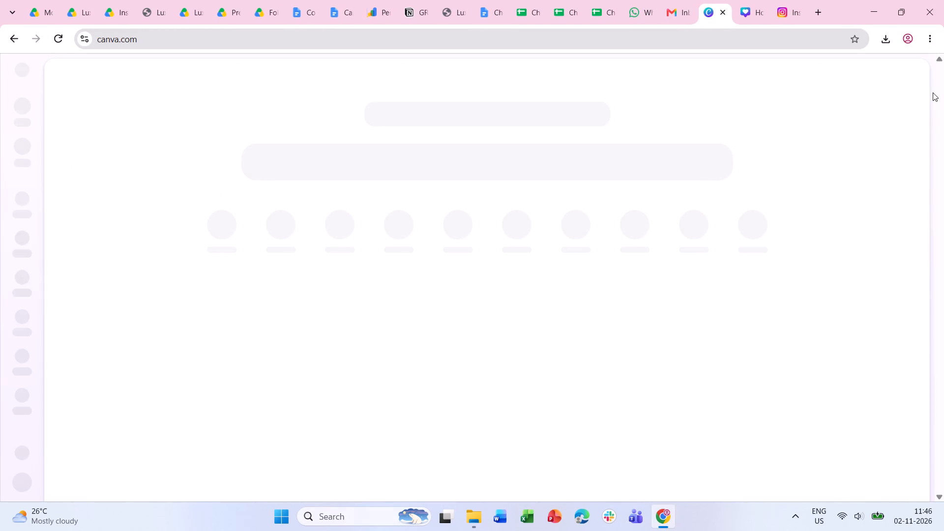